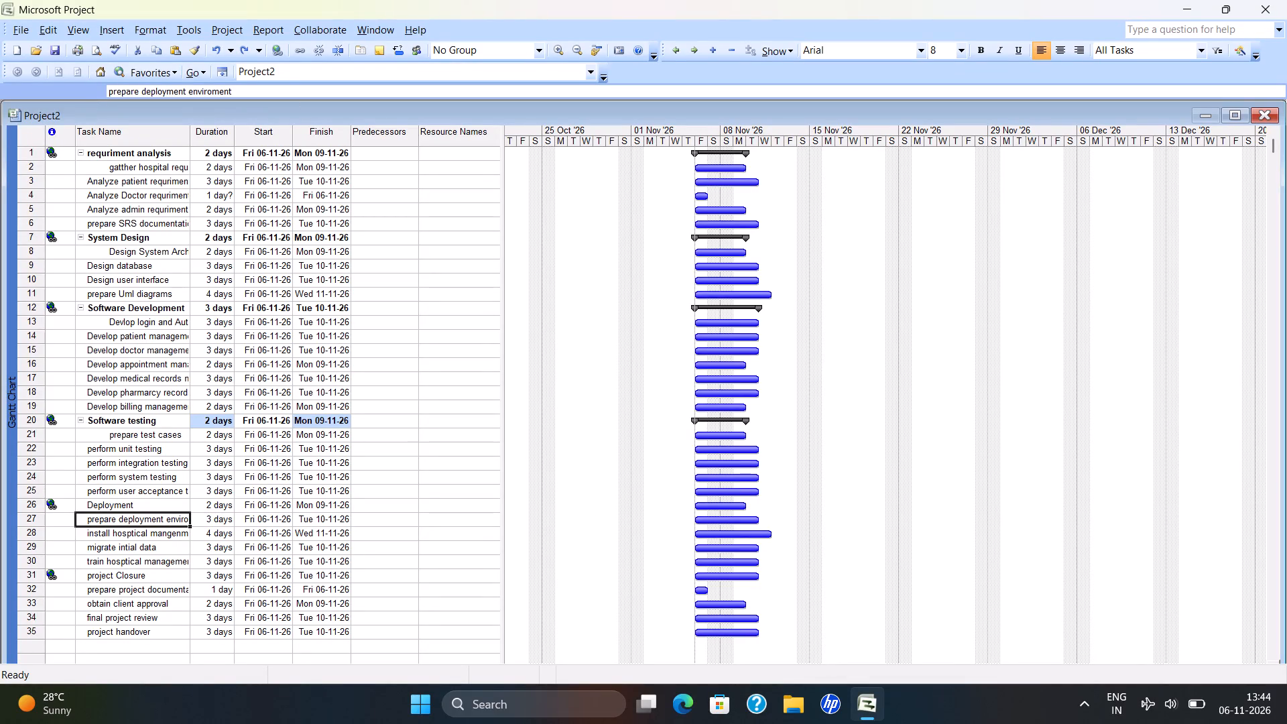
Indent the "prepare deployment enviroment" task one level so it becomes a subtask of Deployment.
left_click(212, 37)
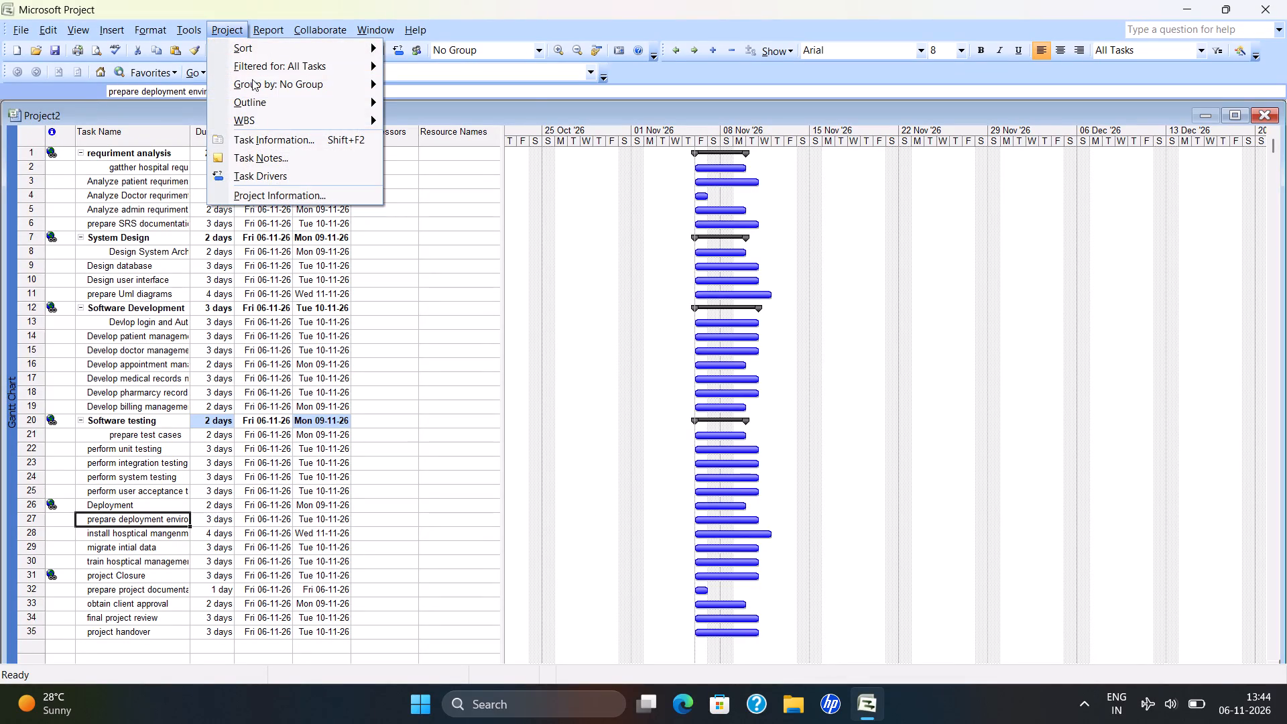
left_click(257, 99)
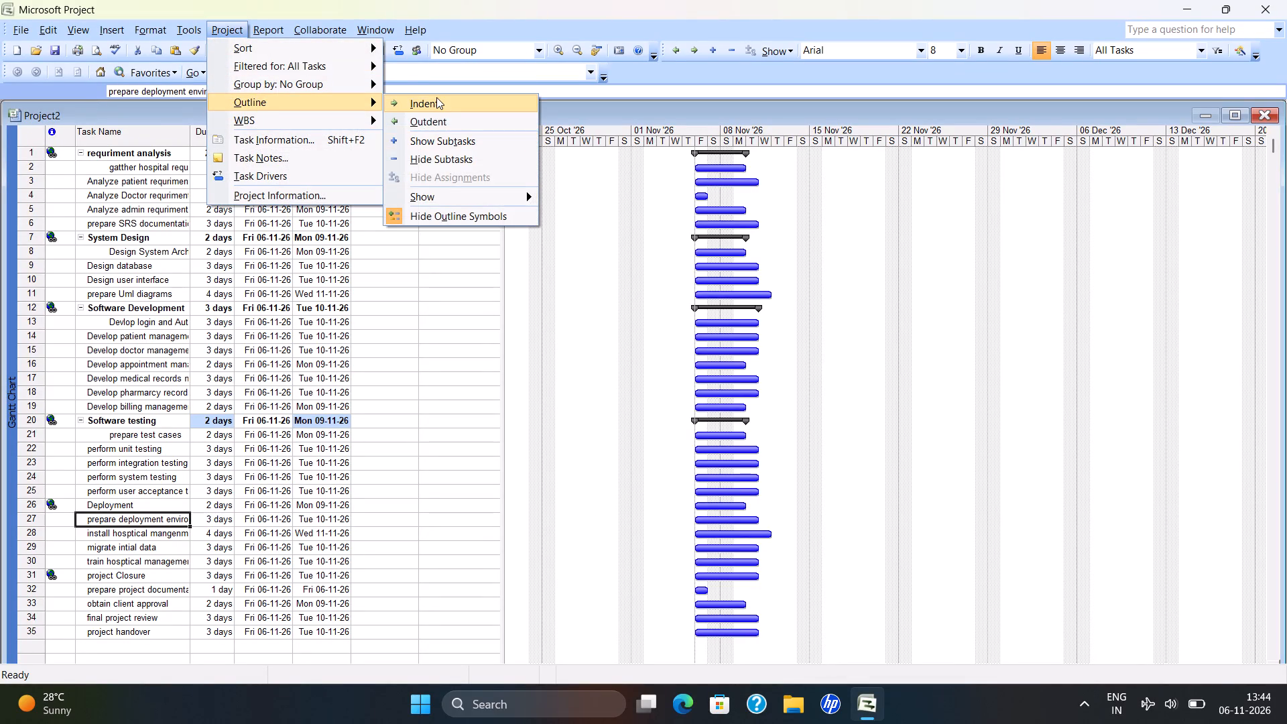
left_click(436, 97)
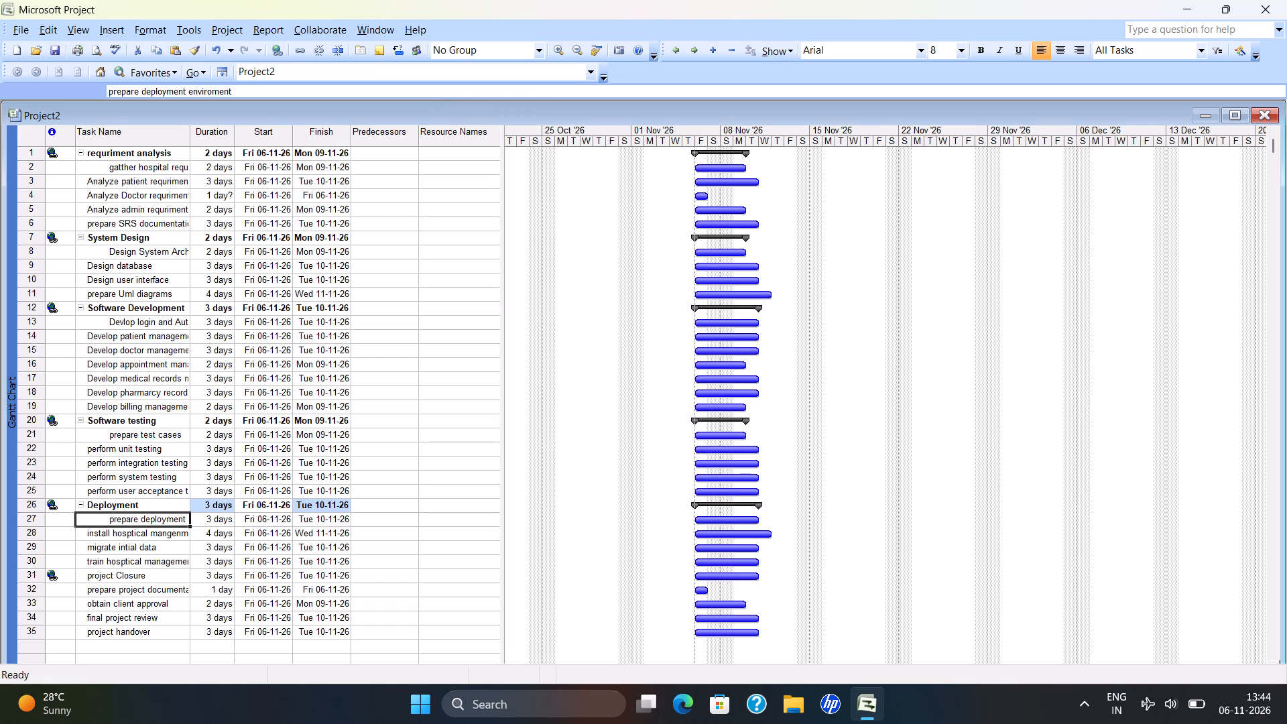
Indent the "prepare project documentation" task one level so it becomes a subtask of project Closure.
left_click(136, 593)
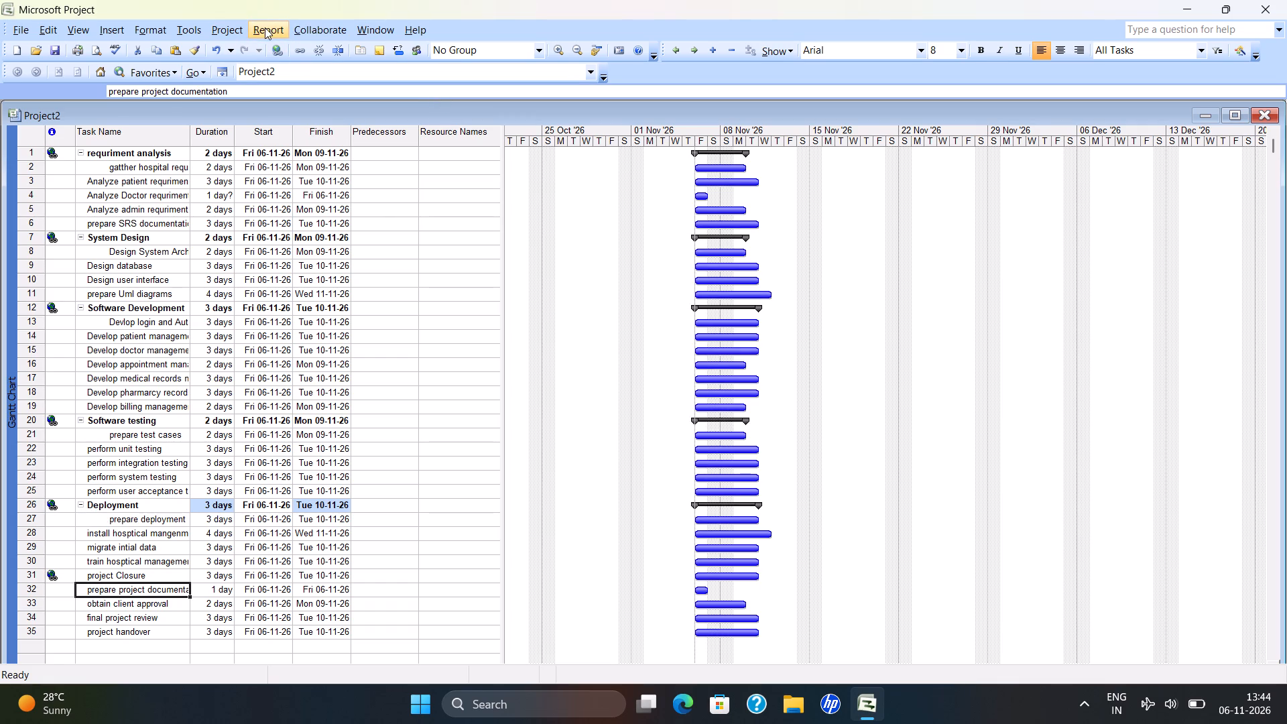
left_click(233, 29)
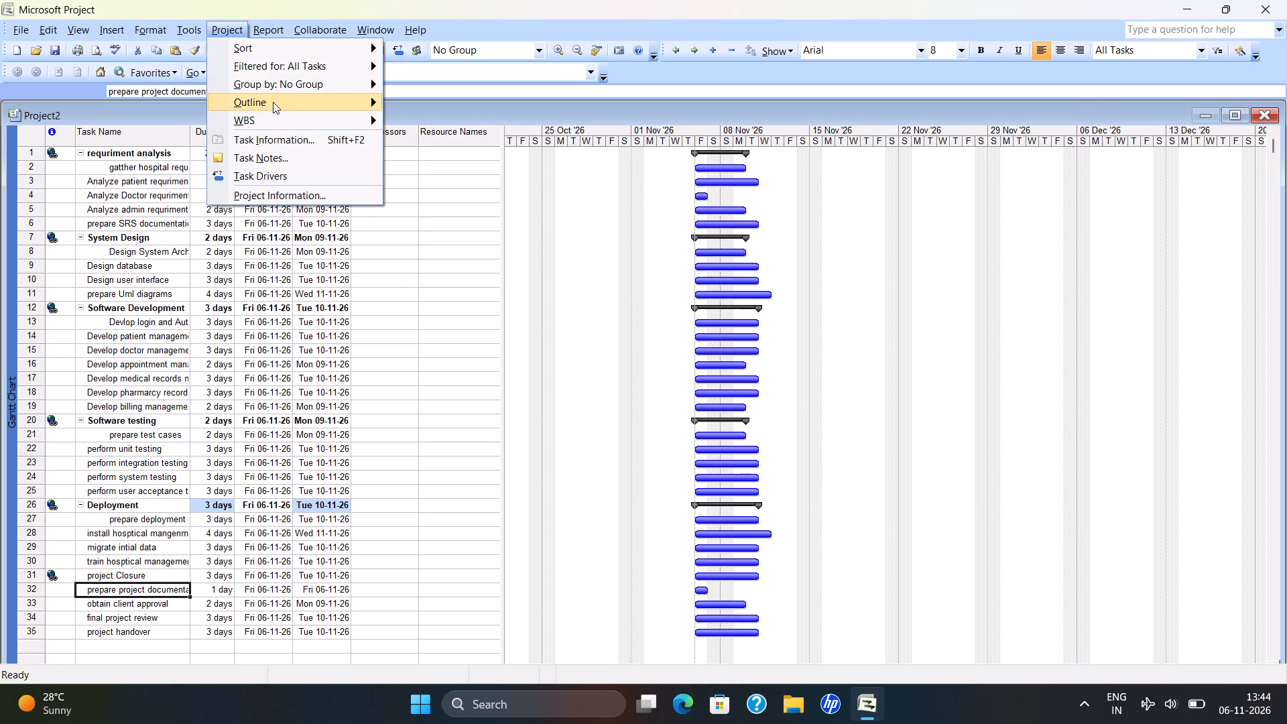
left_click(445, 111)
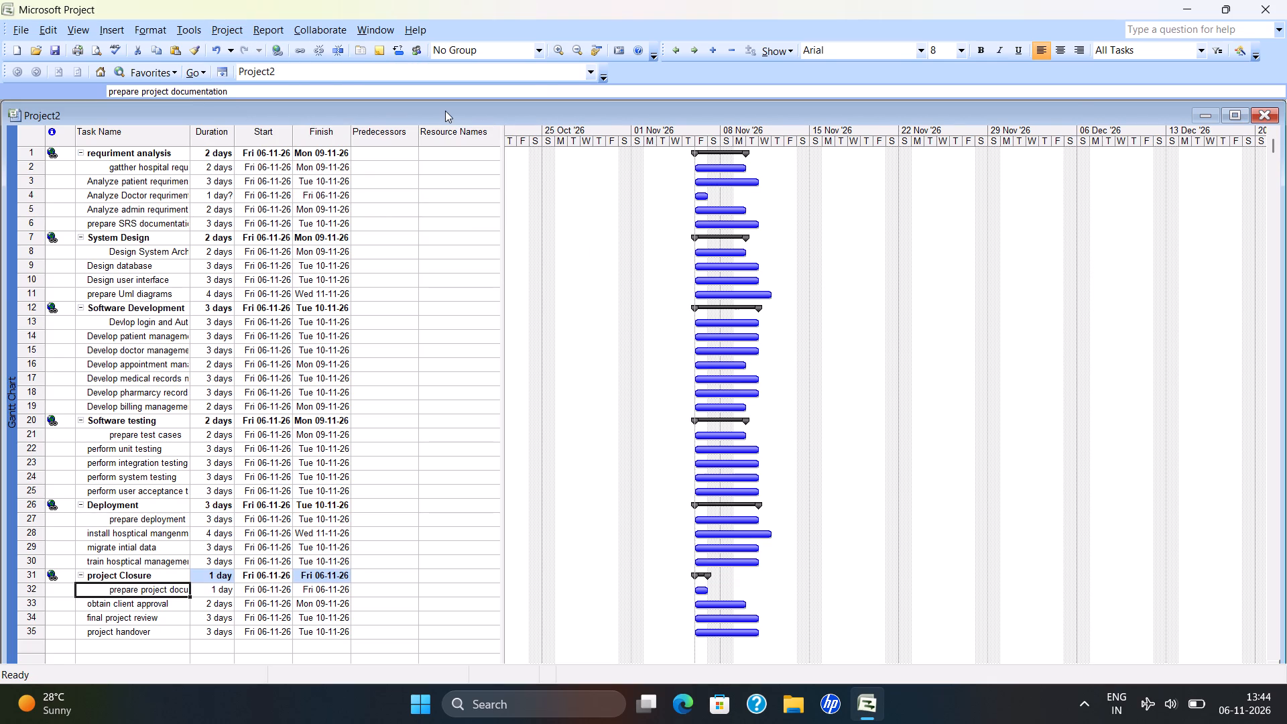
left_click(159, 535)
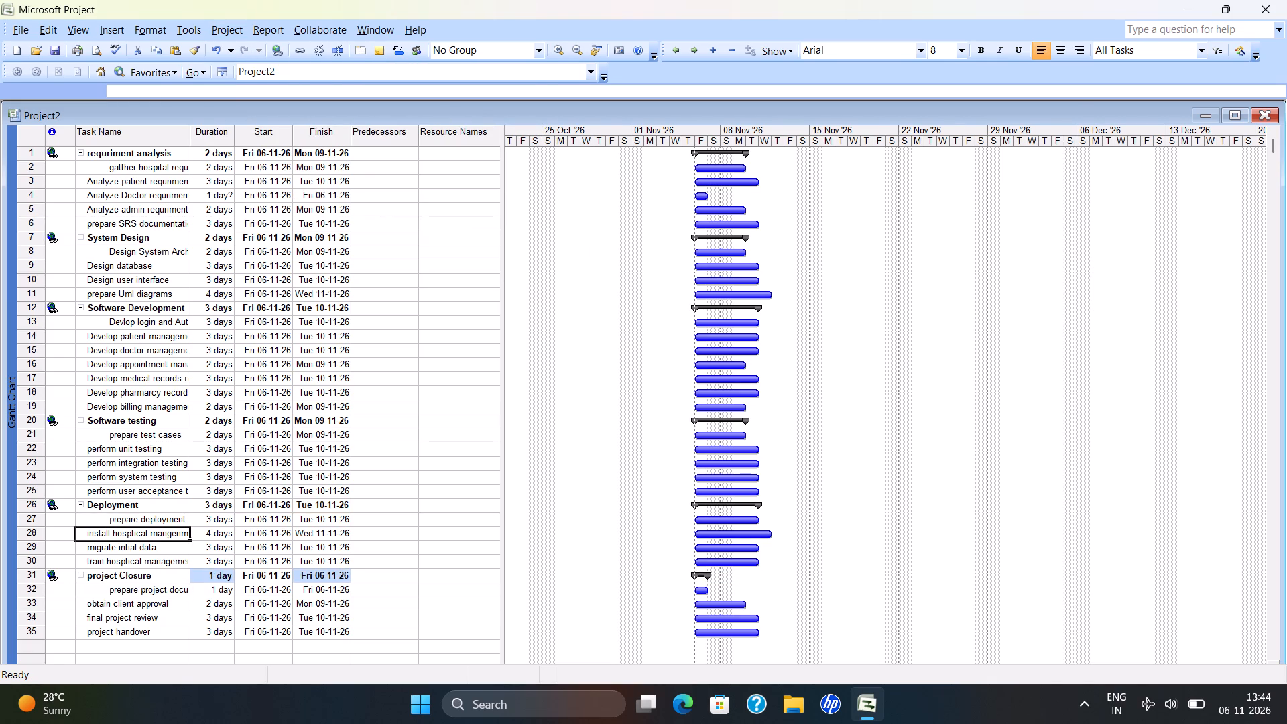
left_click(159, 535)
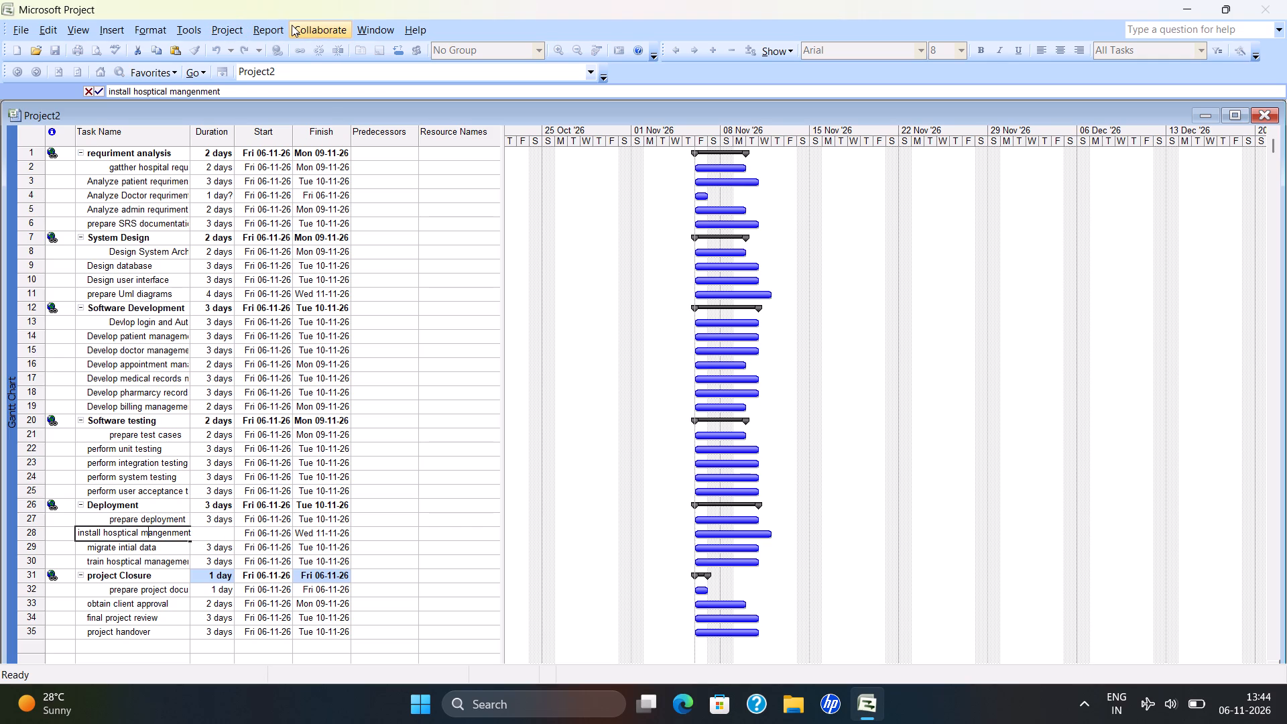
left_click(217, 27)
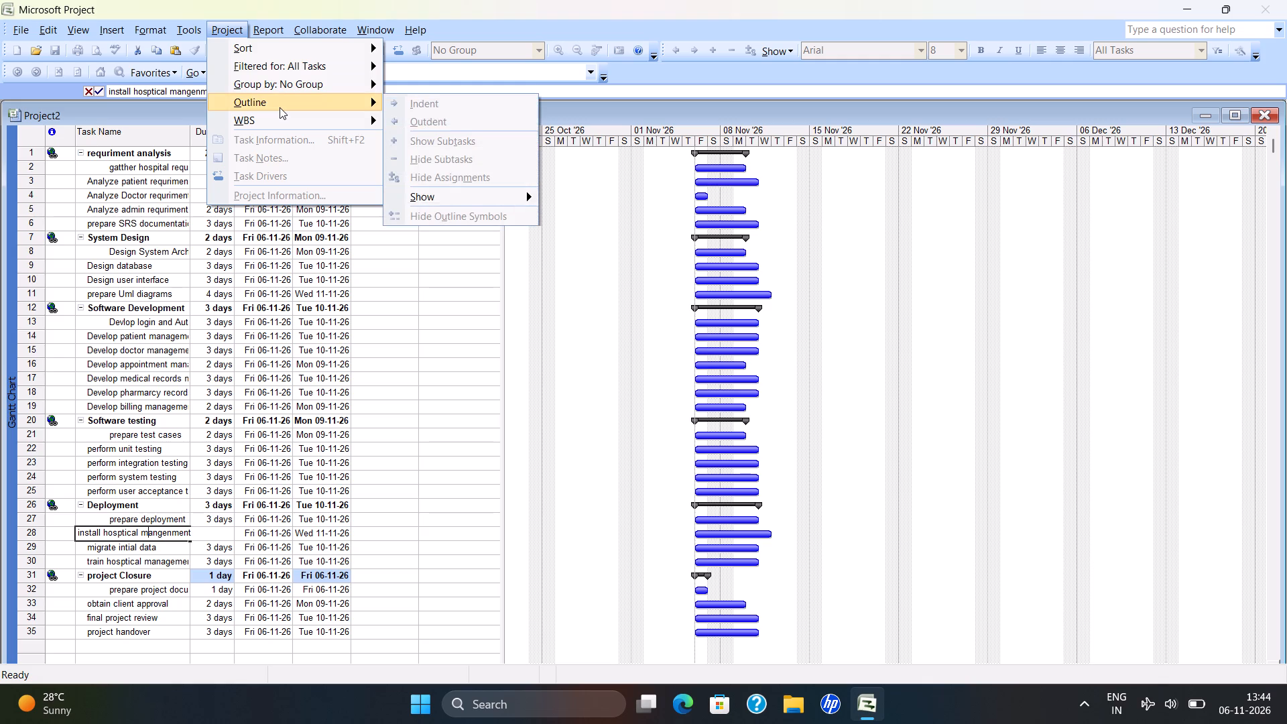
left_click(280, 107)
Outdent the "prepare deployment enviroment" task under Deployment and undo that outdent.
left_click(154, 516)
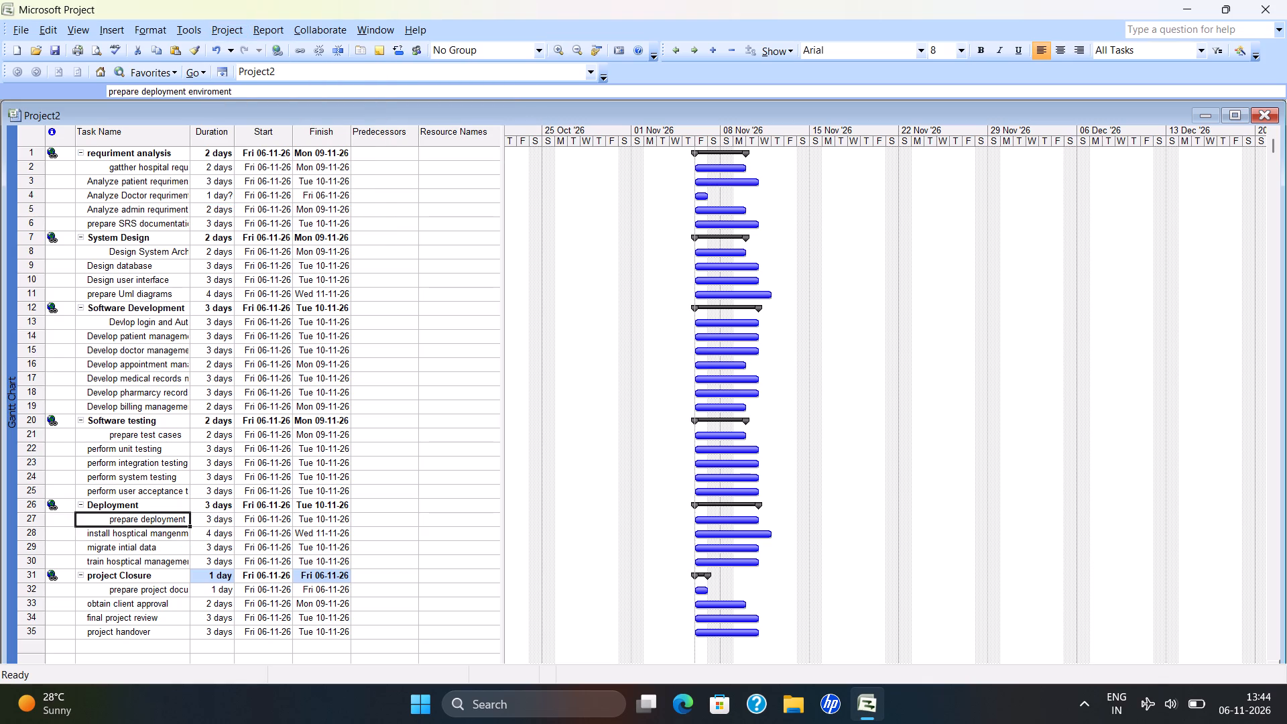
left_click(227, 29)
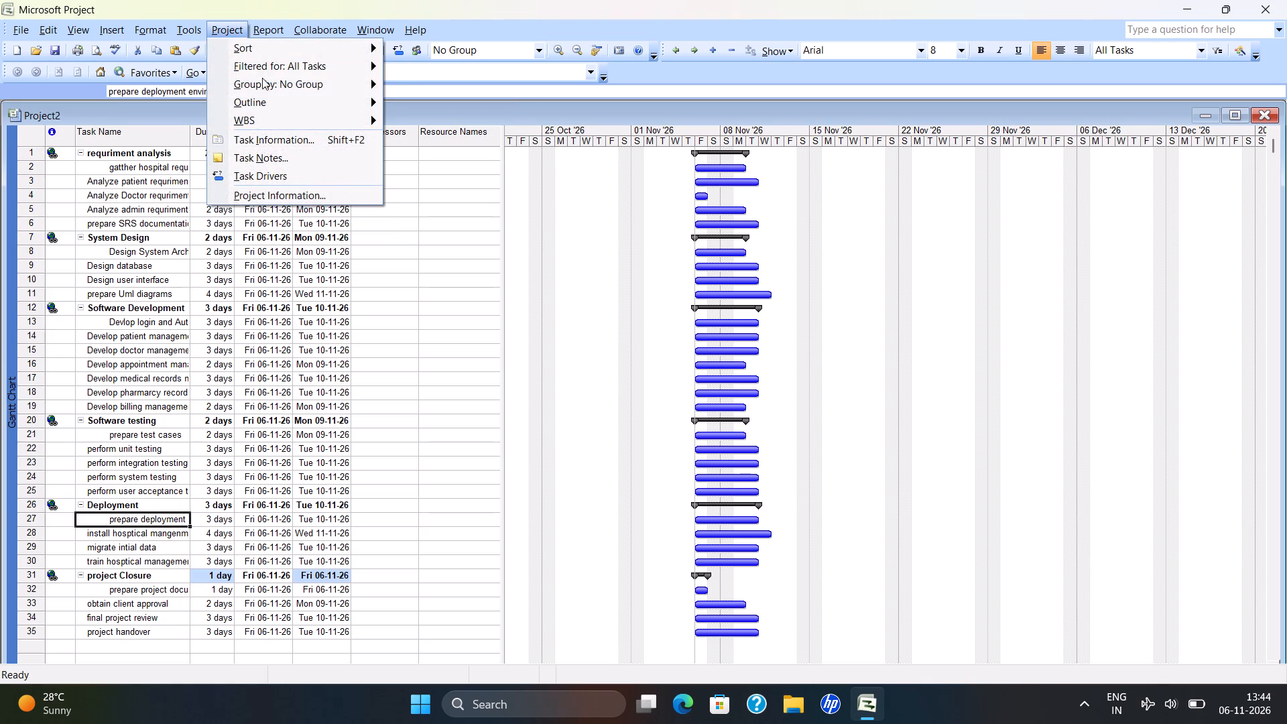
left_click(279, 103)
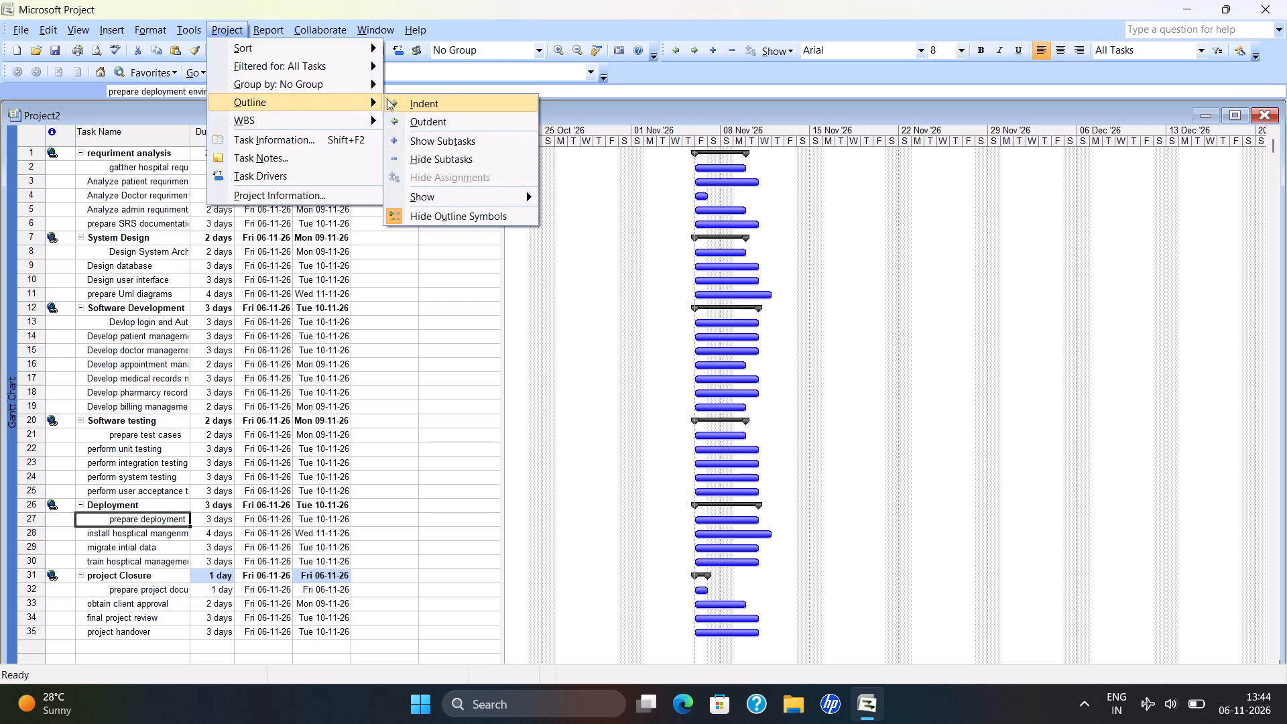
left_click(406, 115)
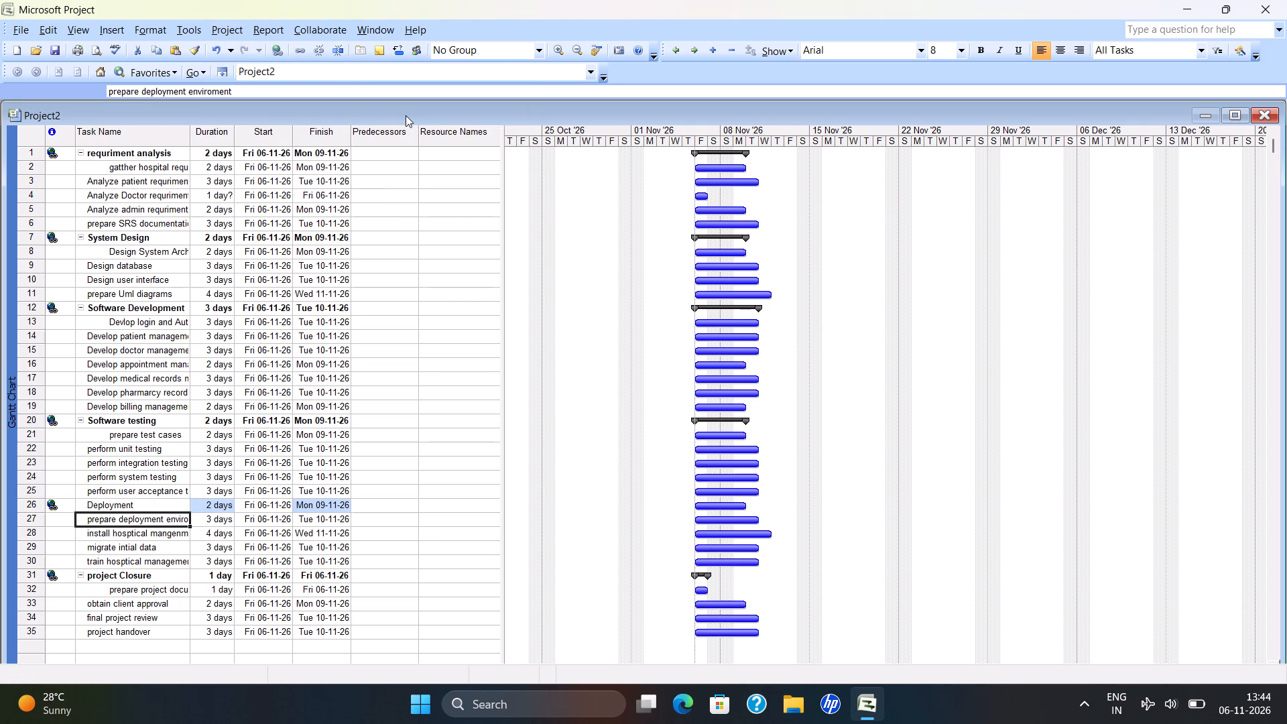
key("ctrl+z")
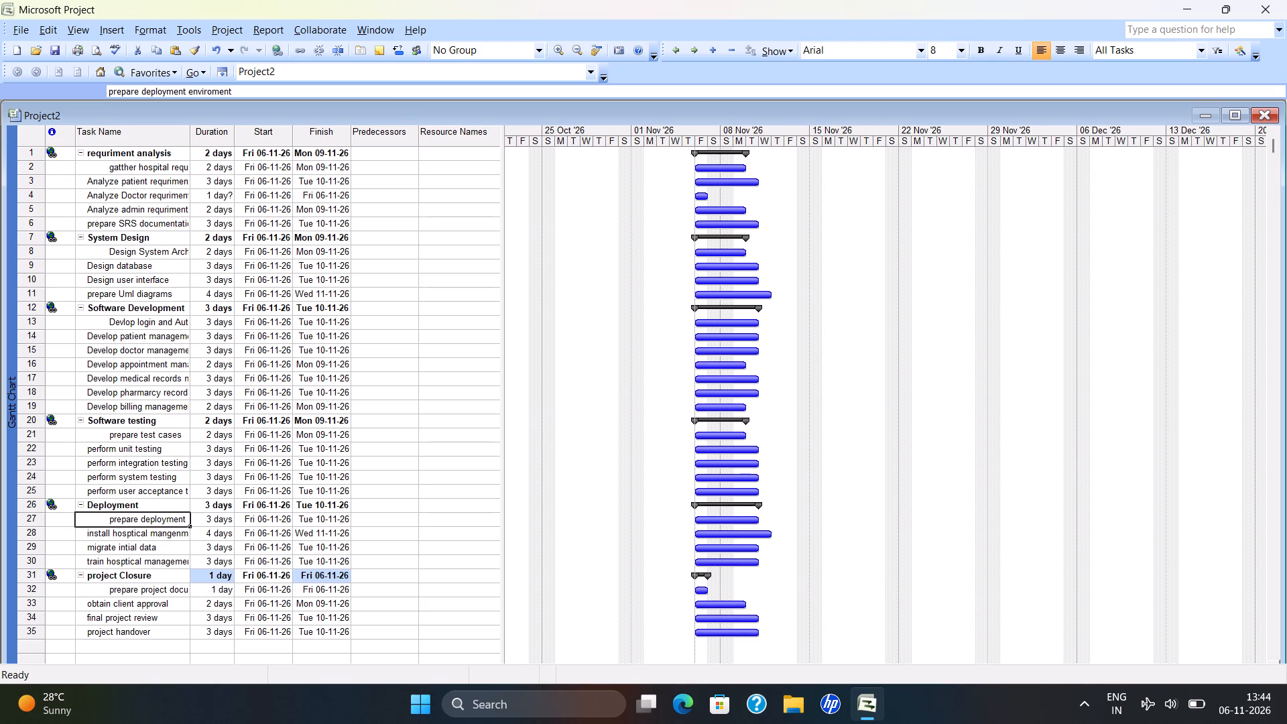
Indent the "install hosptical mangenment" task one level so it becomes a subtask of Deployment.
left_click(98, 534)
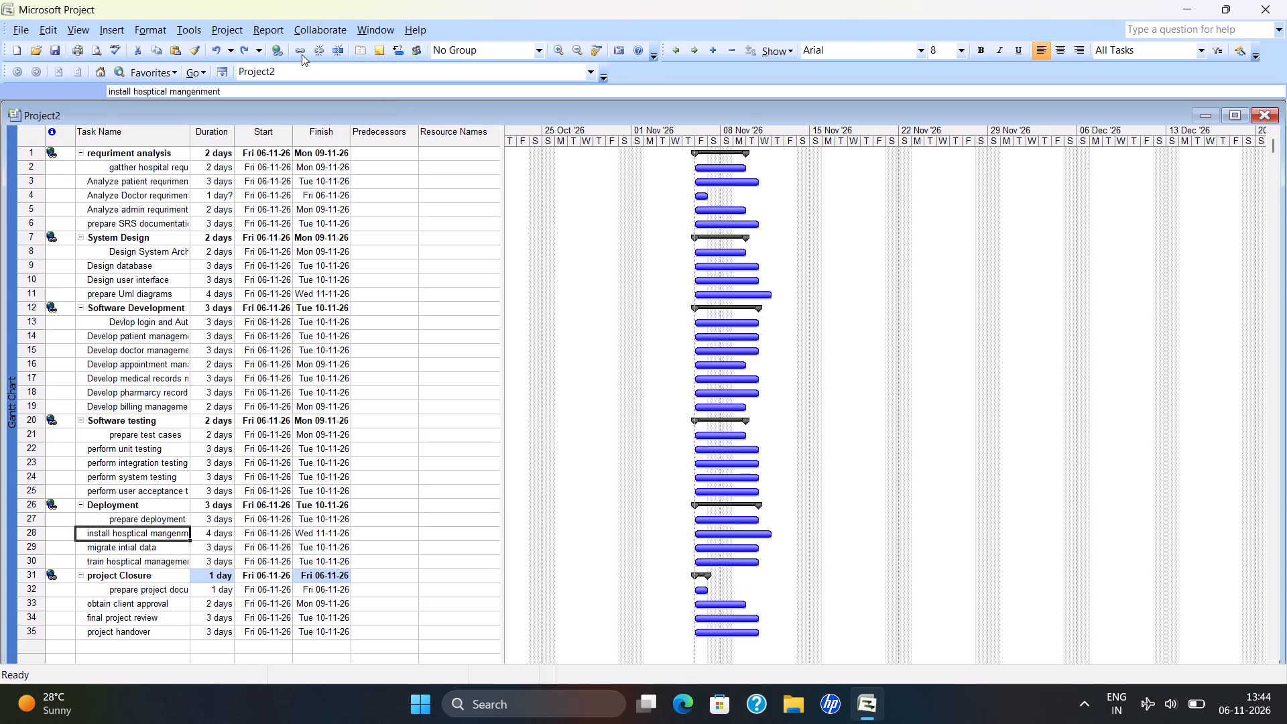
left_click(233, 25)
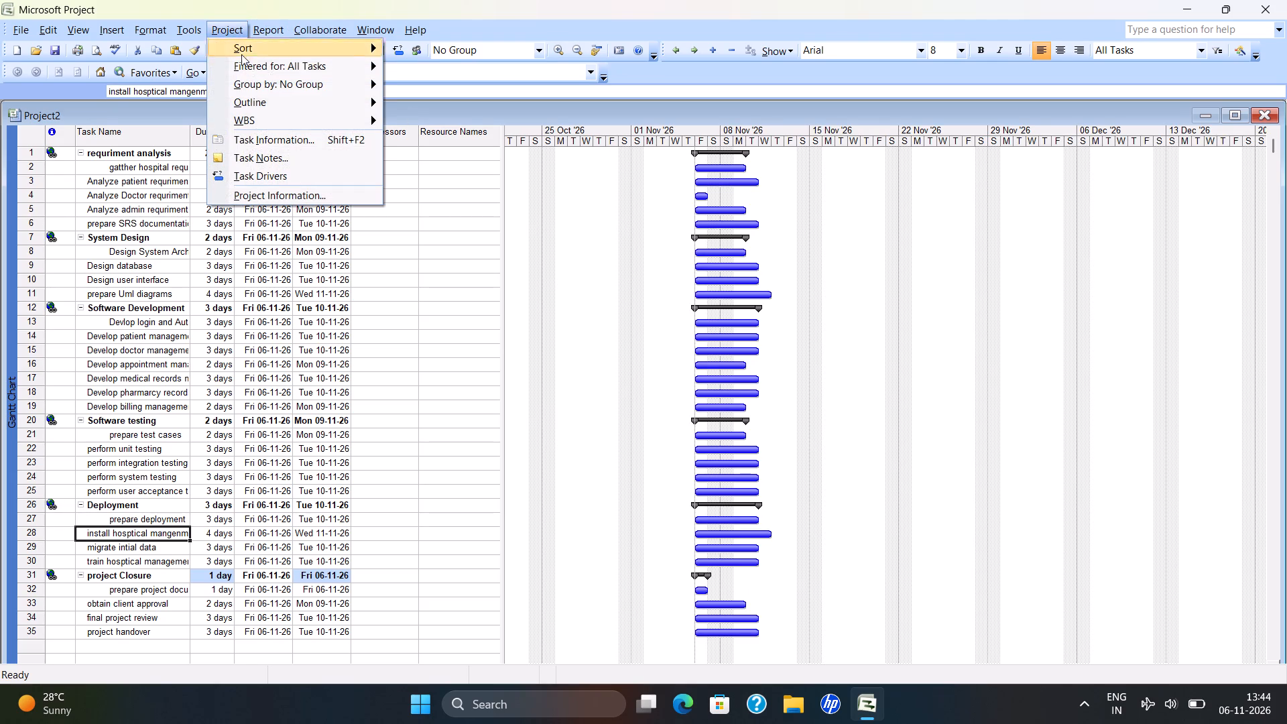
left_click(265, 104)
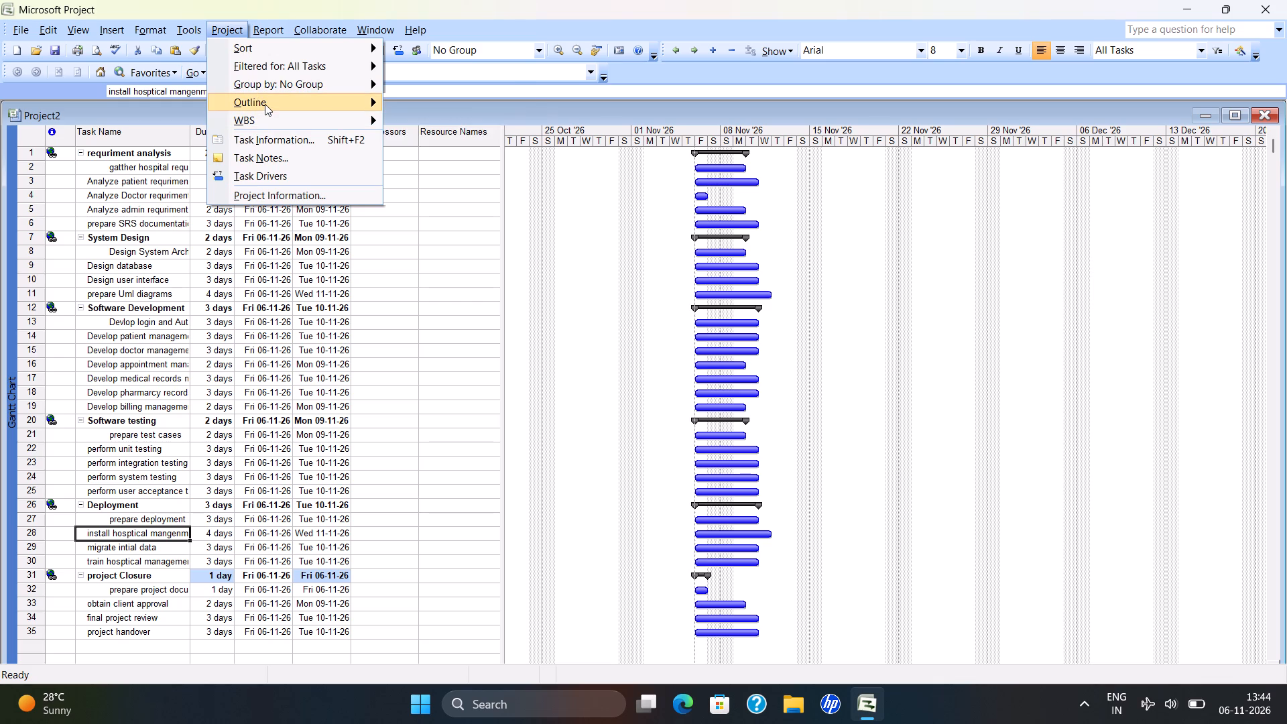
left_click(406, 110)
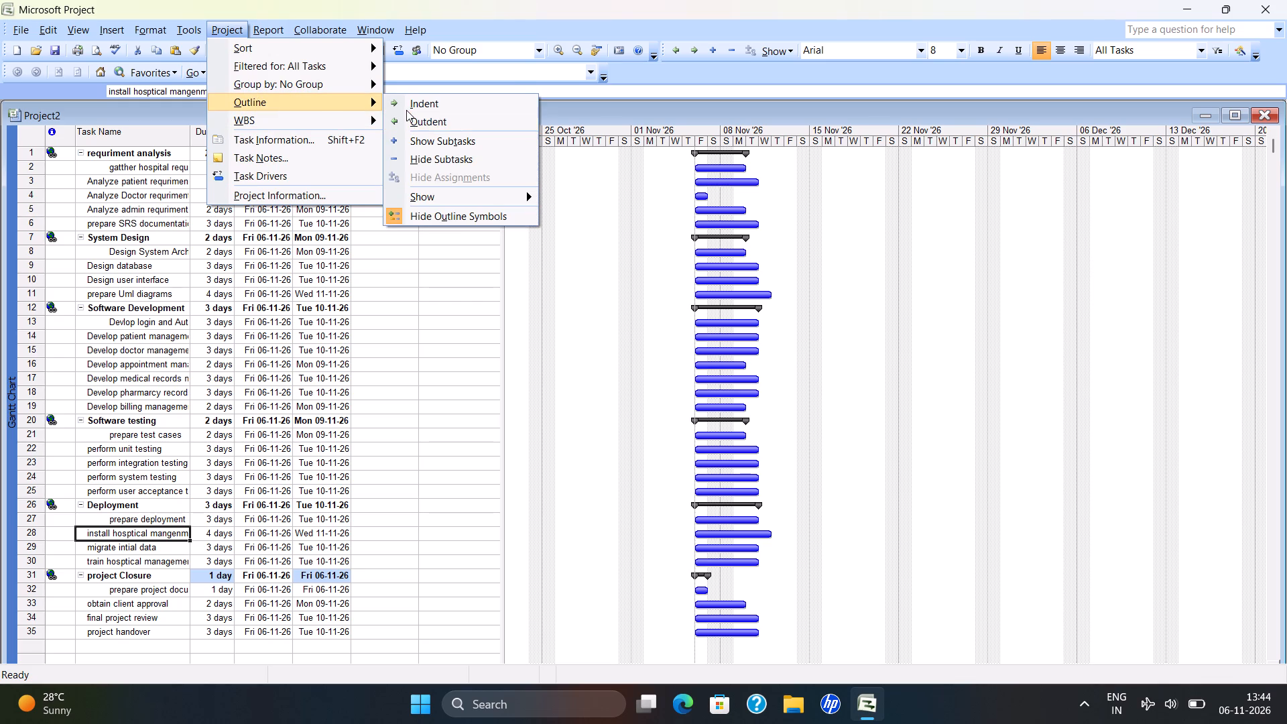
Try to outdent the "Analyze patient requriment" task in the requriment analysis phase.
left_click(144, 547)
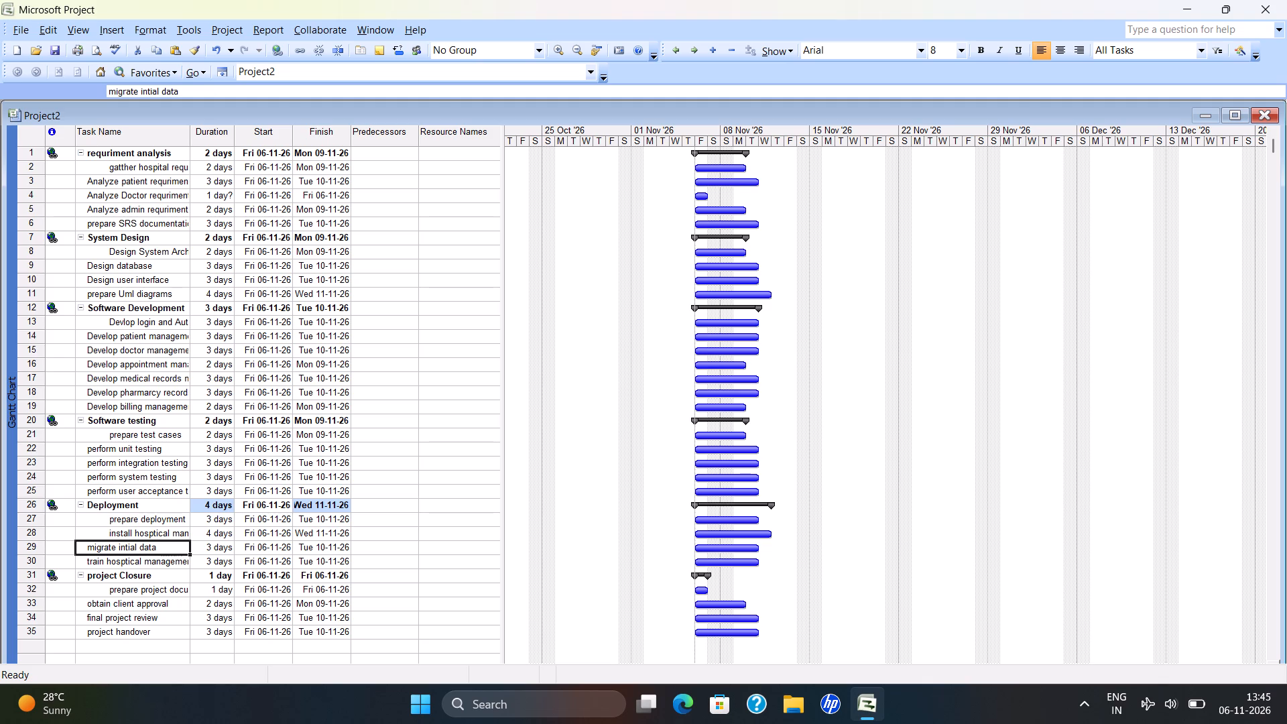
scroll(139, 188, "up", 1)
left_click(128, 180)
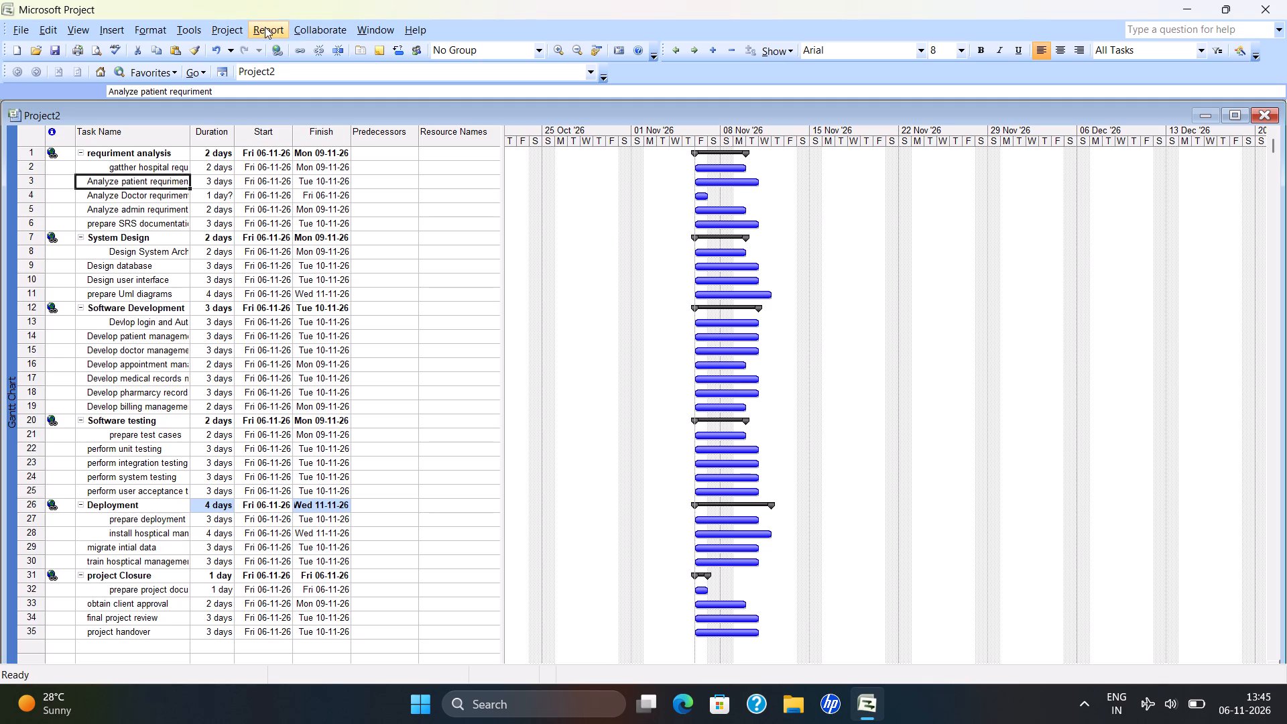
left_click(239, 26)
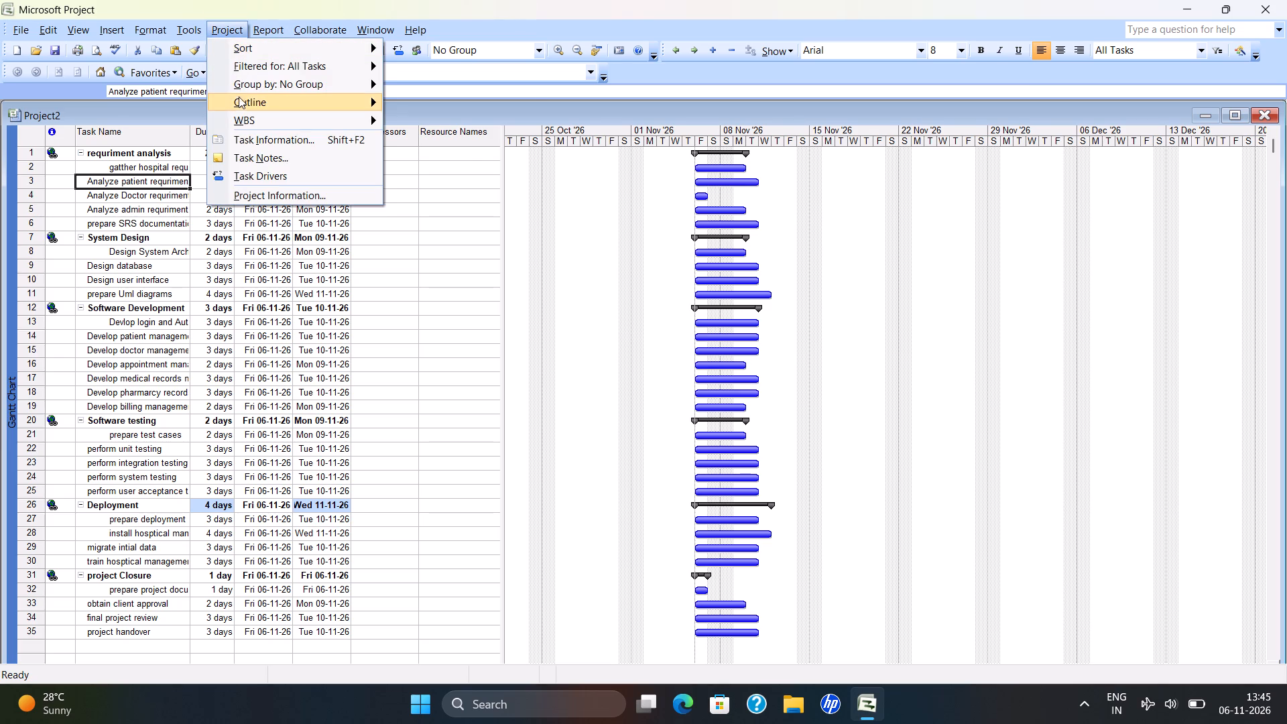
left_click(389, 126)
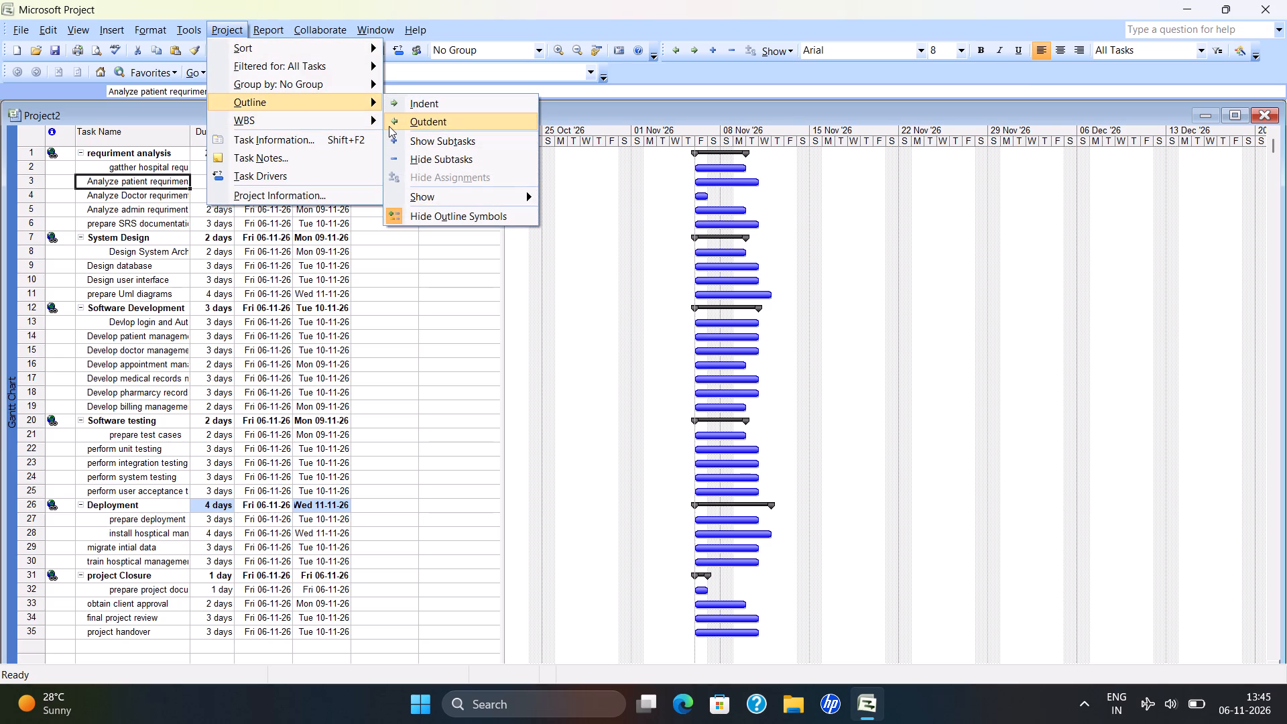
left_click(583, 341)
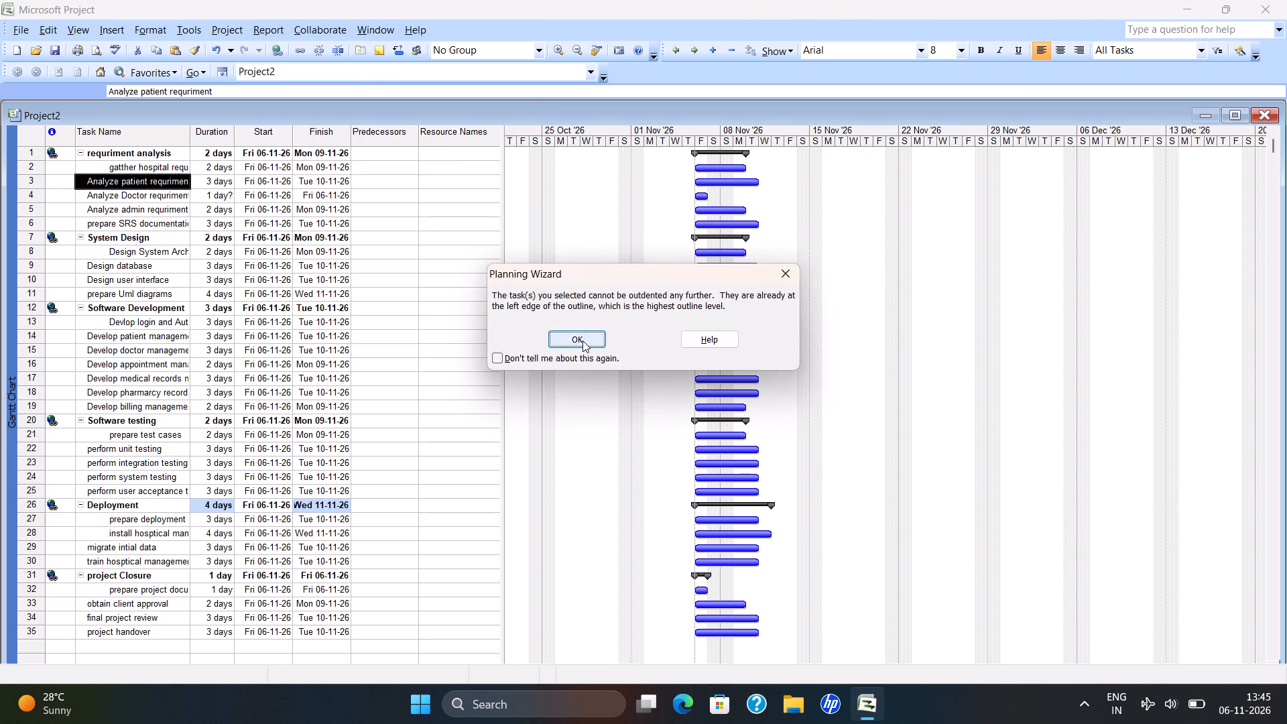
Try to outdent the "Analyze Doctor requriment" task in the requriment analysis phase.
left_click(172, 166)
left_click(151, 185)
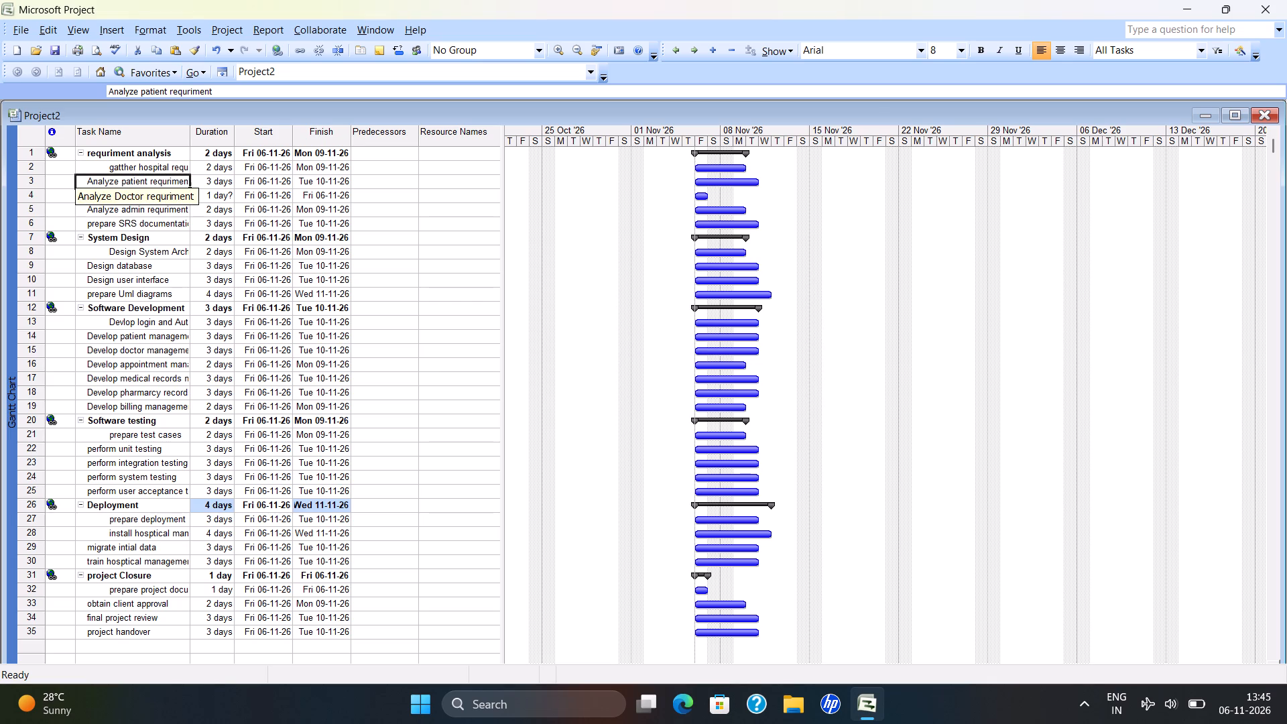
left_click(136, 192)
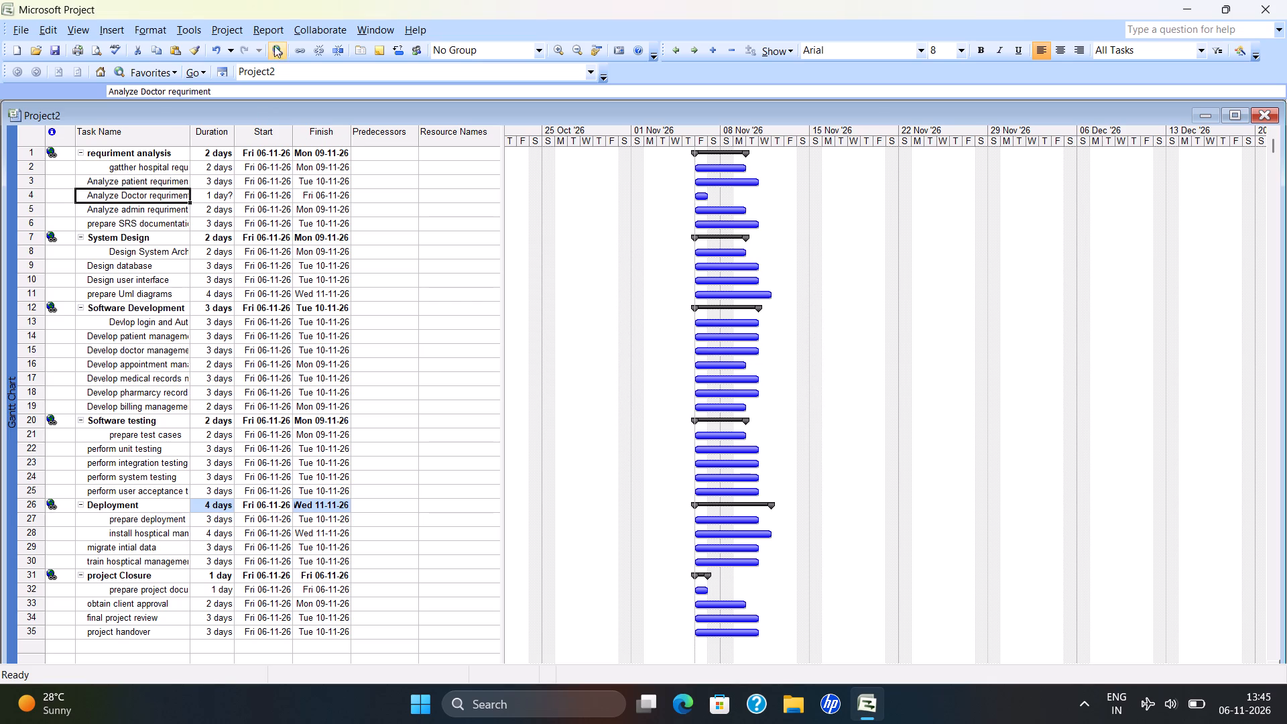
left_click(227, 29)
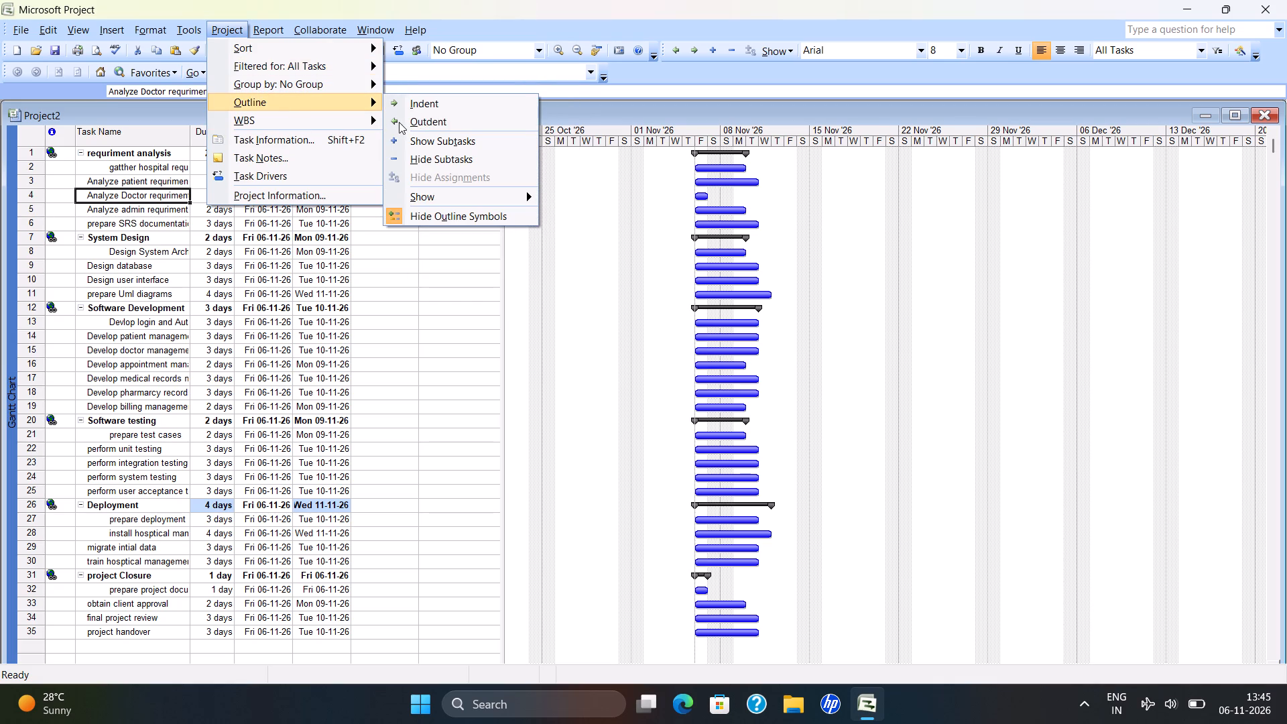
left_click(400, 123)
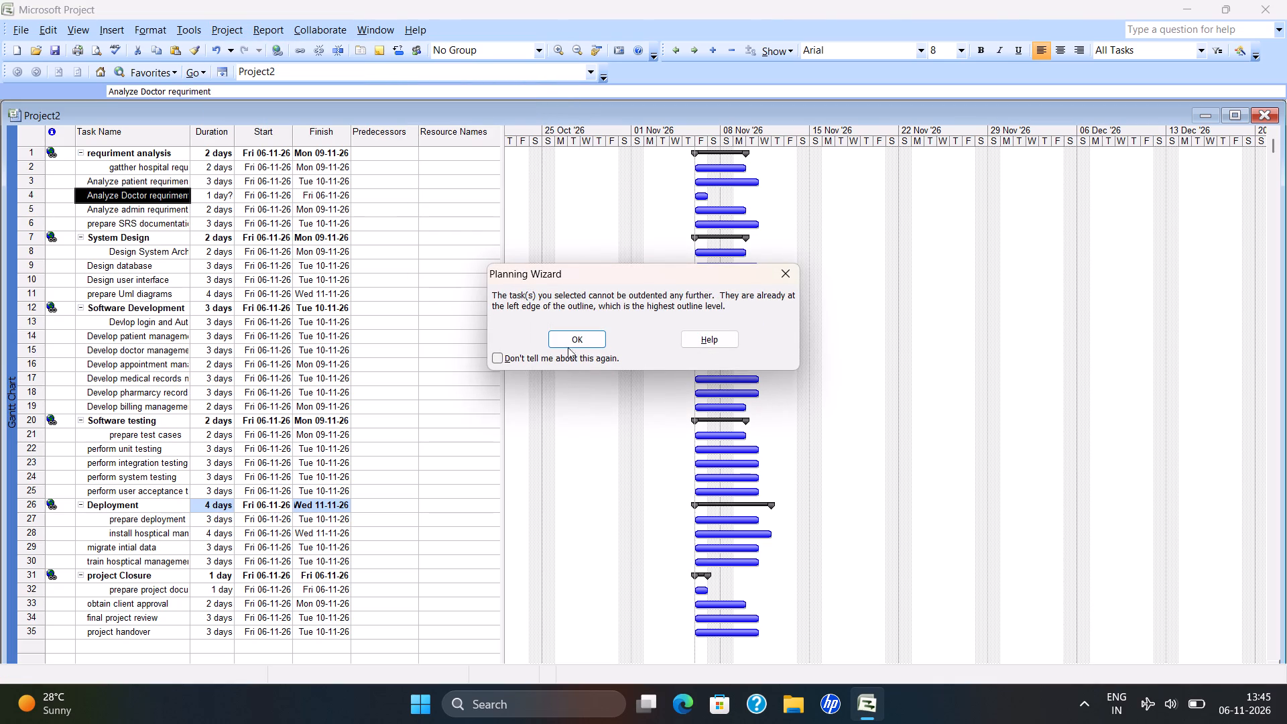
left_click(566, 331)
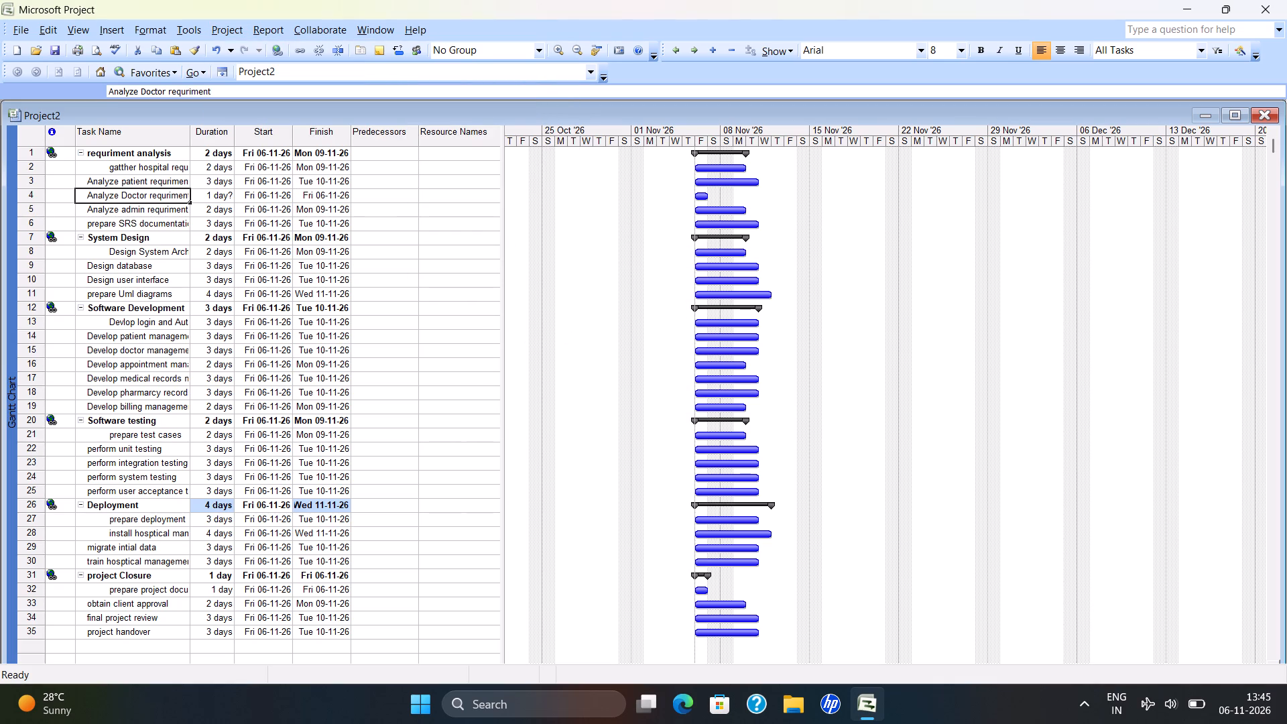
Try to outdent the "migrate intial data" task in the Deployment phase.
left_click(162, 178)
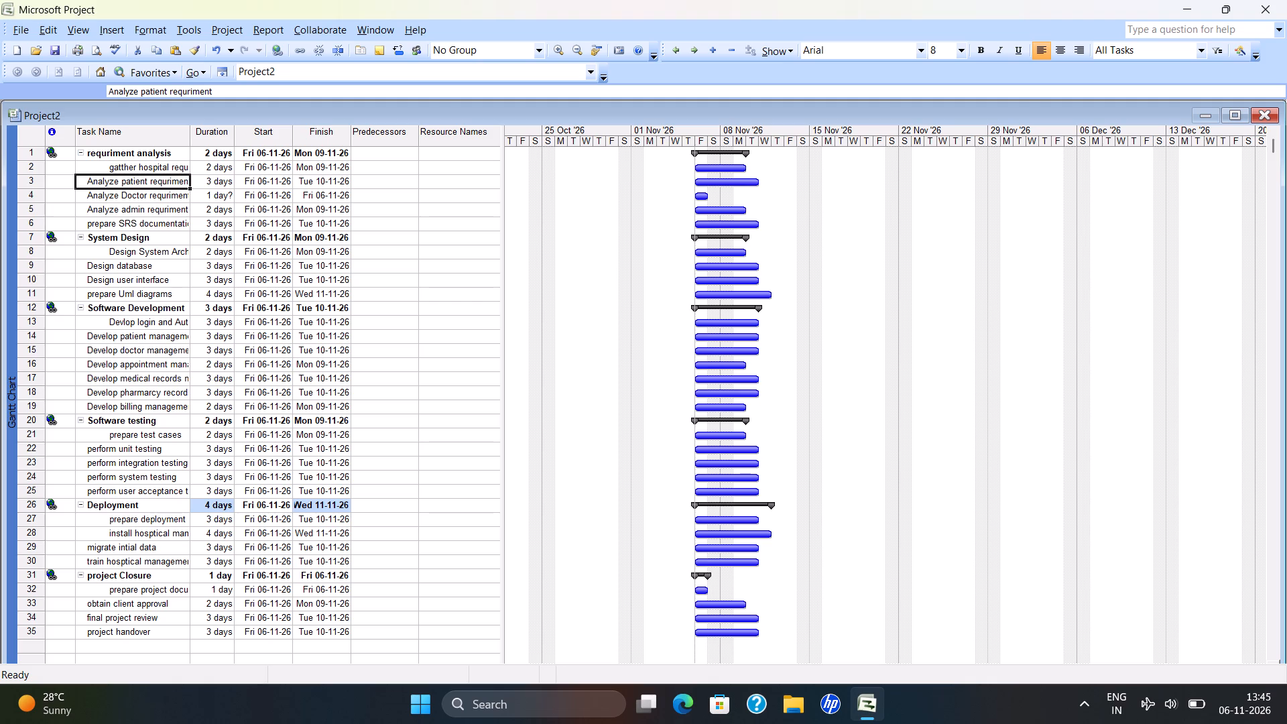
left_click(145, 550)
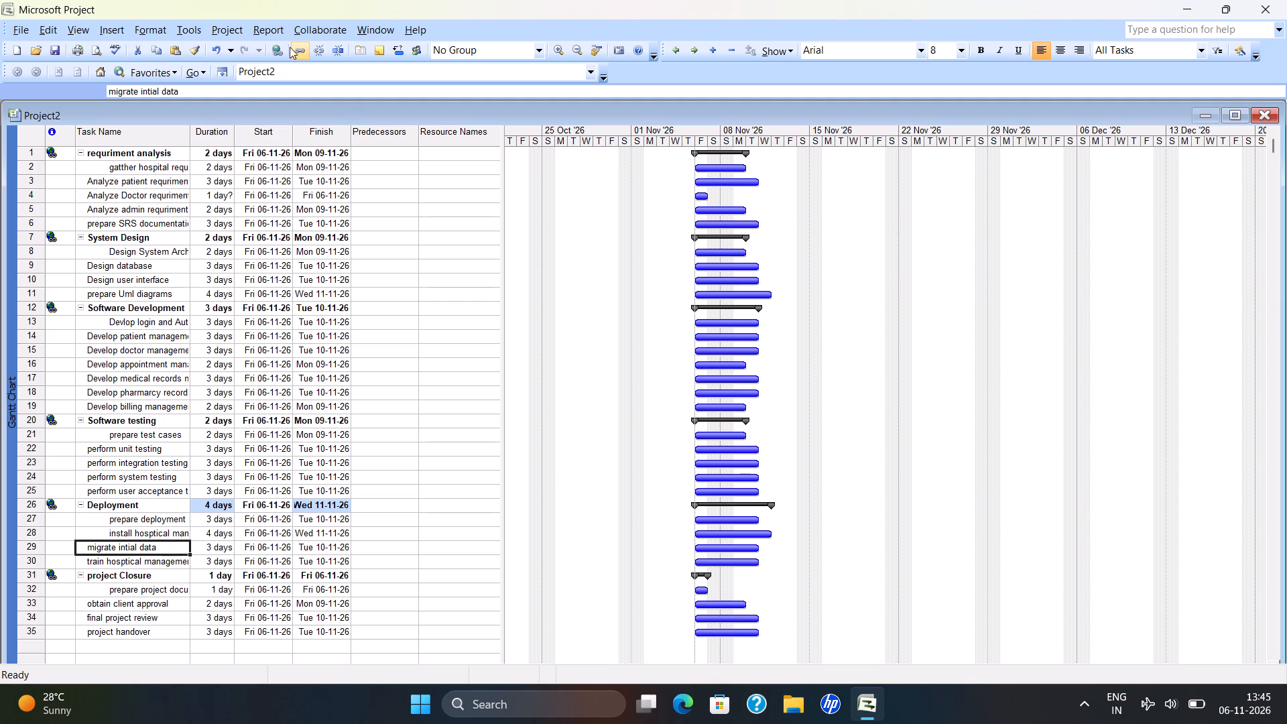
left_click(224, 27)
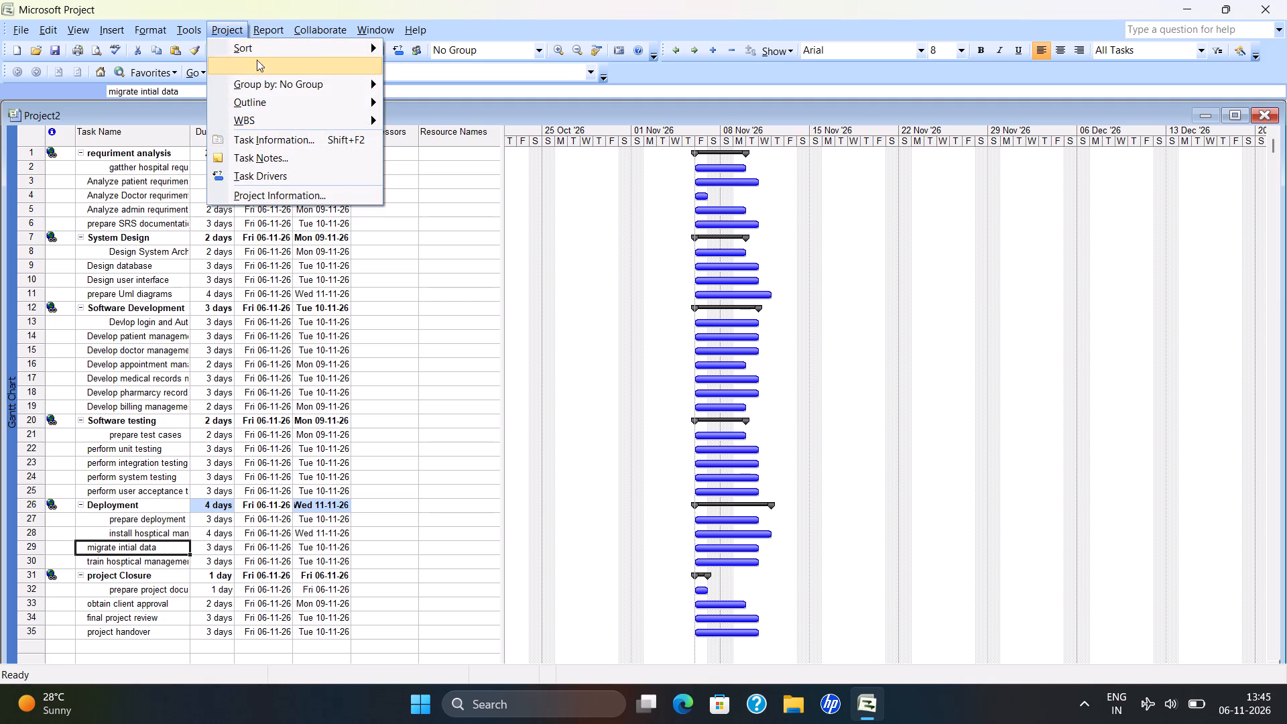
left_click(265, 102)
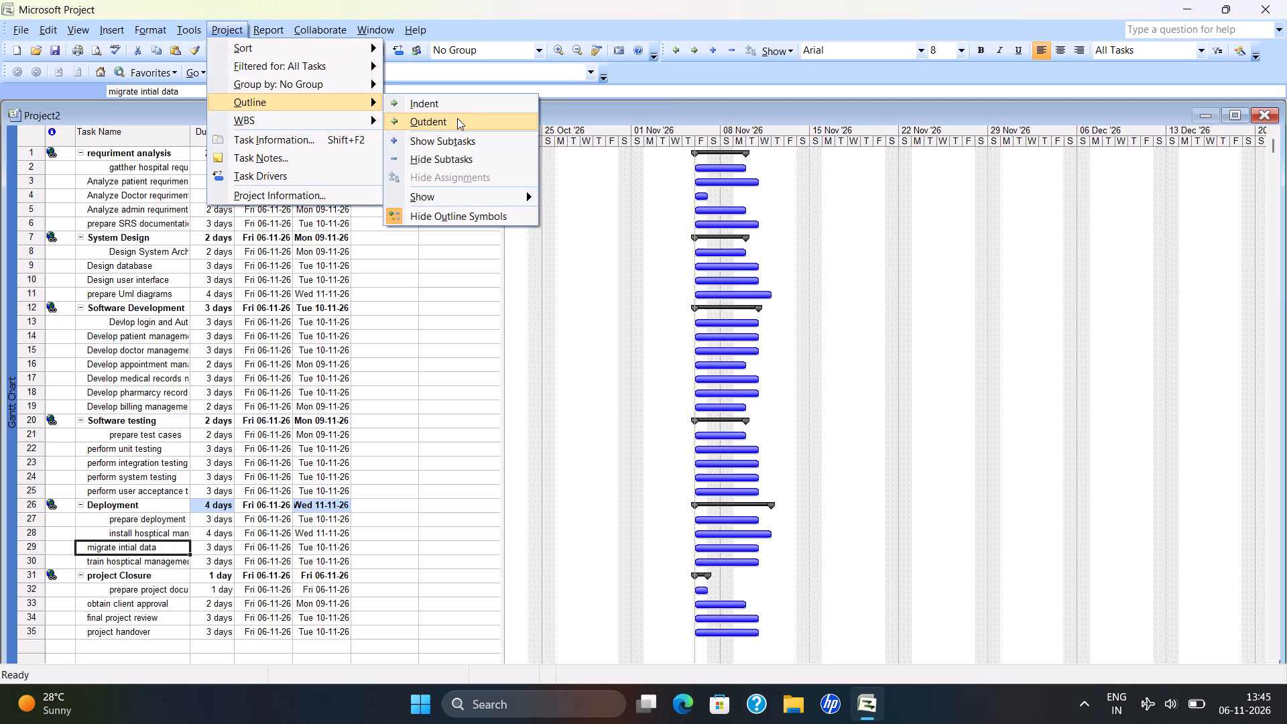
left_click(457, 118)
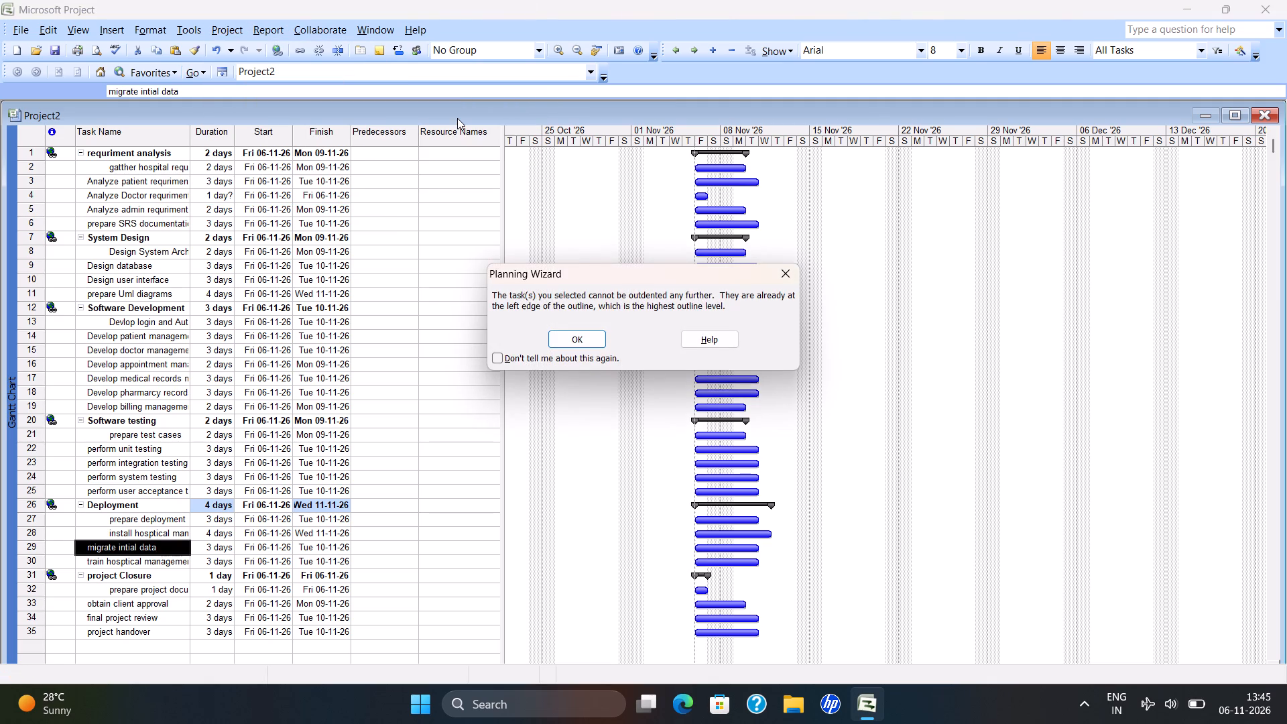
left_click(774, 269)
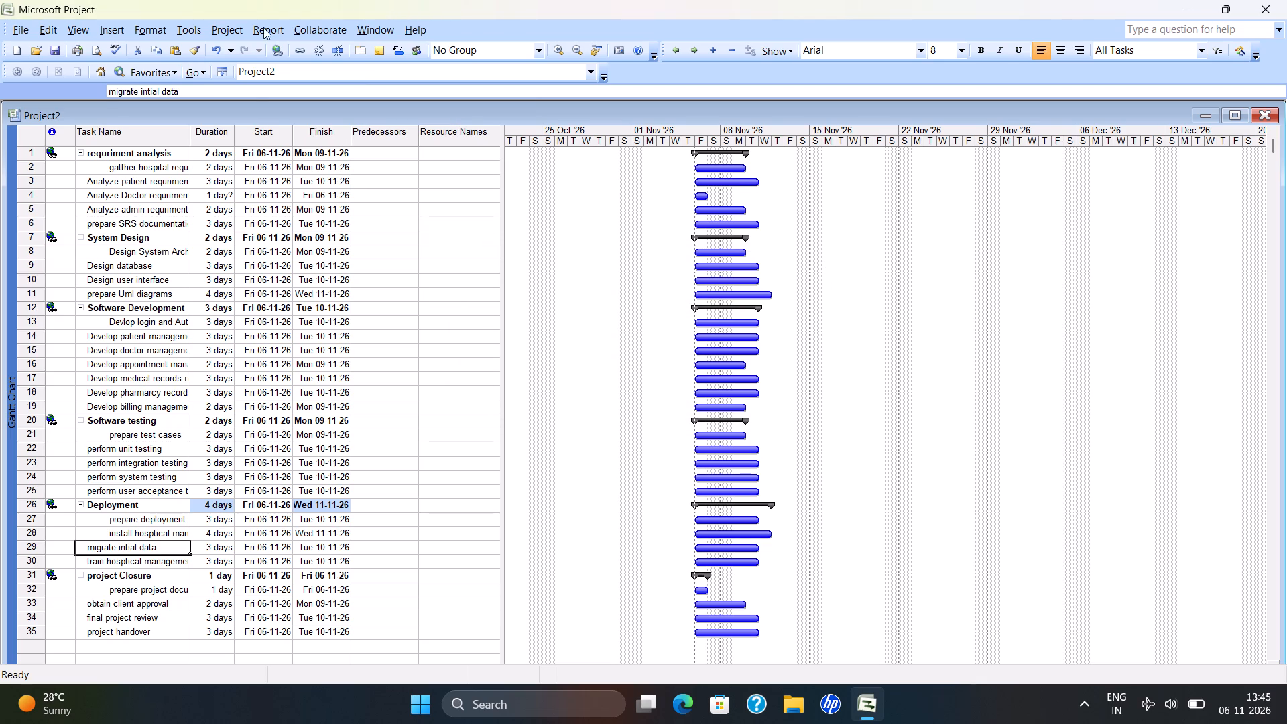
Indent the "migrate intial data" and "train hosptical management" tasks one level as subtasks of Deployment.
left_click(235, 28)
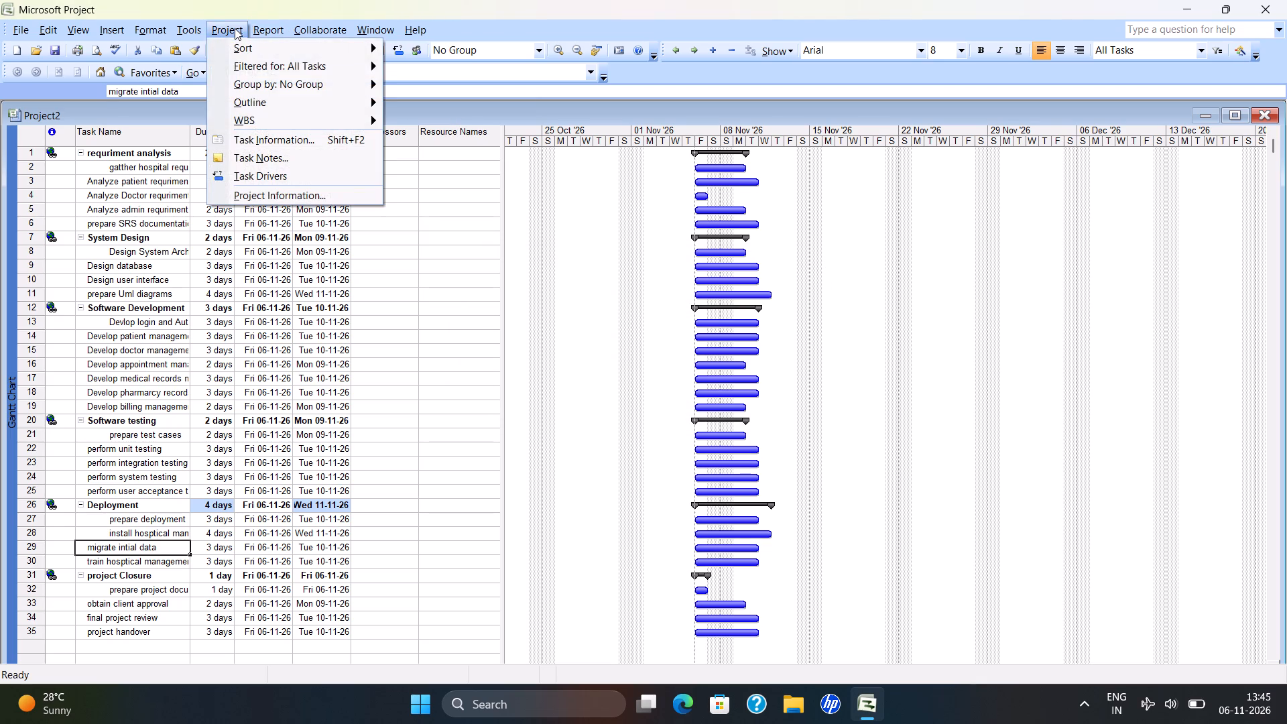
left_click(256, 104)
left_click(450, 109)
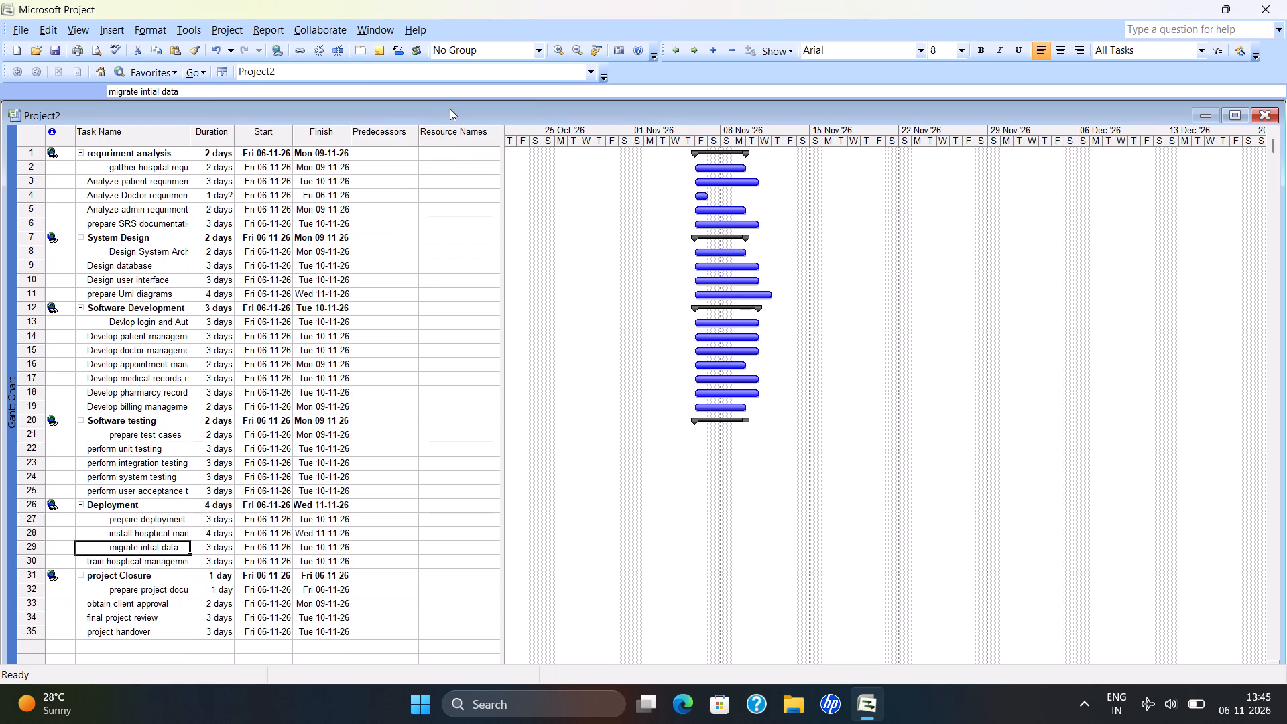
left_click(153, 563)
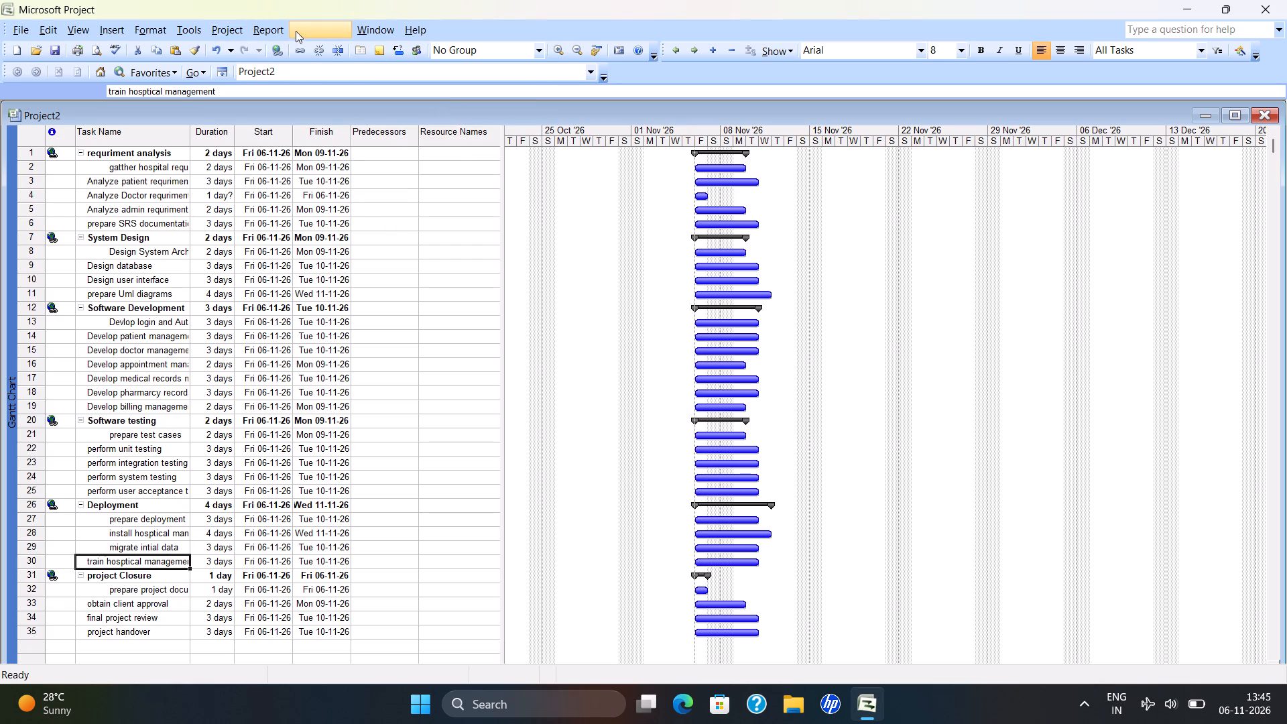
left_click(227, 25)
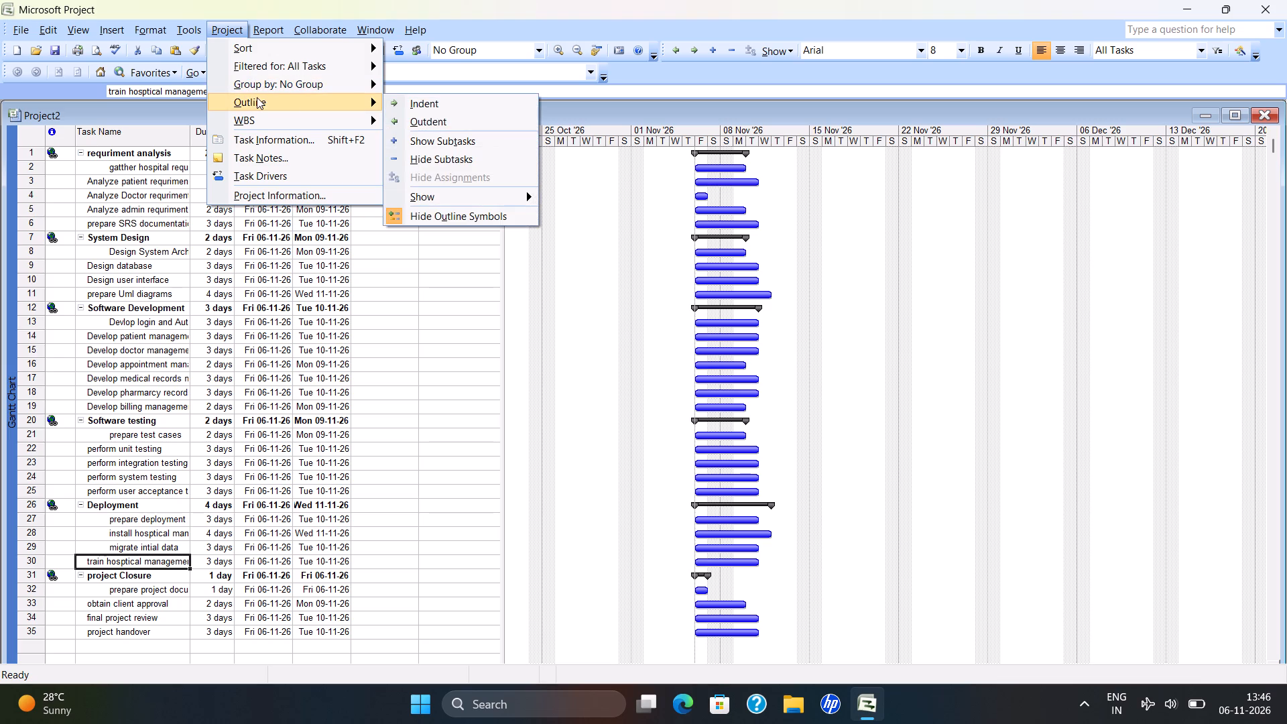
left_click(416, 98)
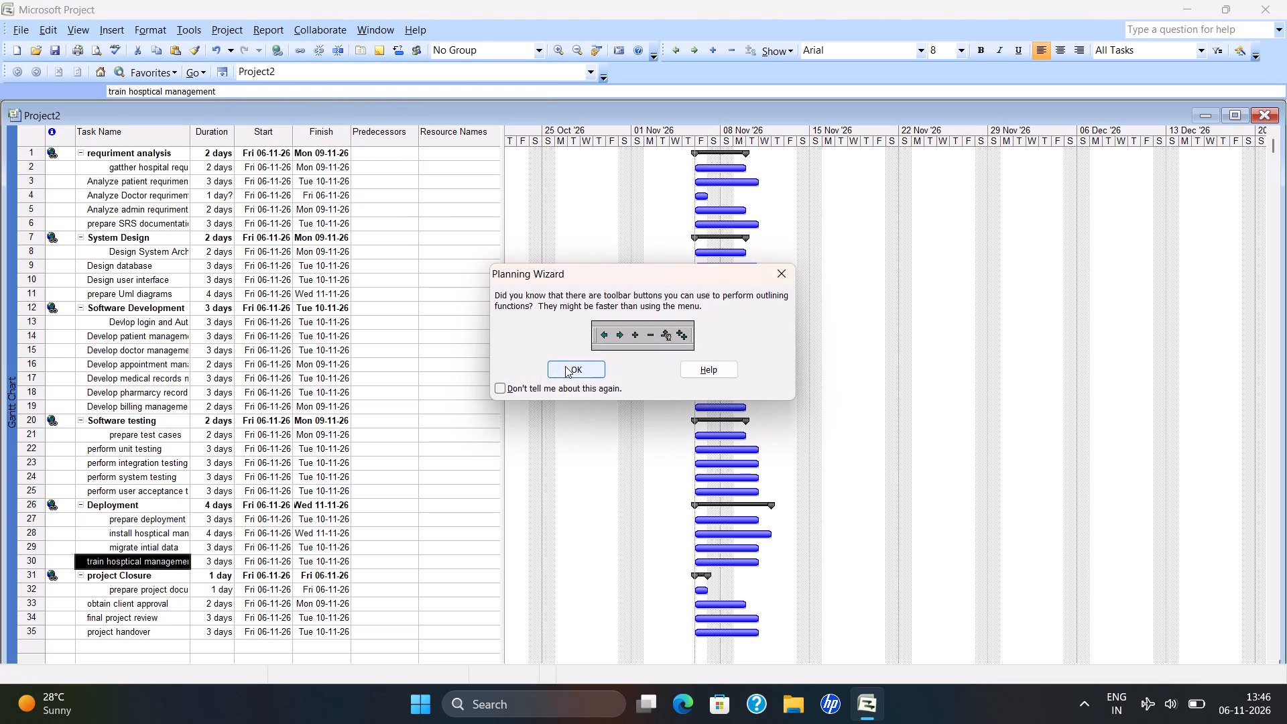
left_click(565, 366)
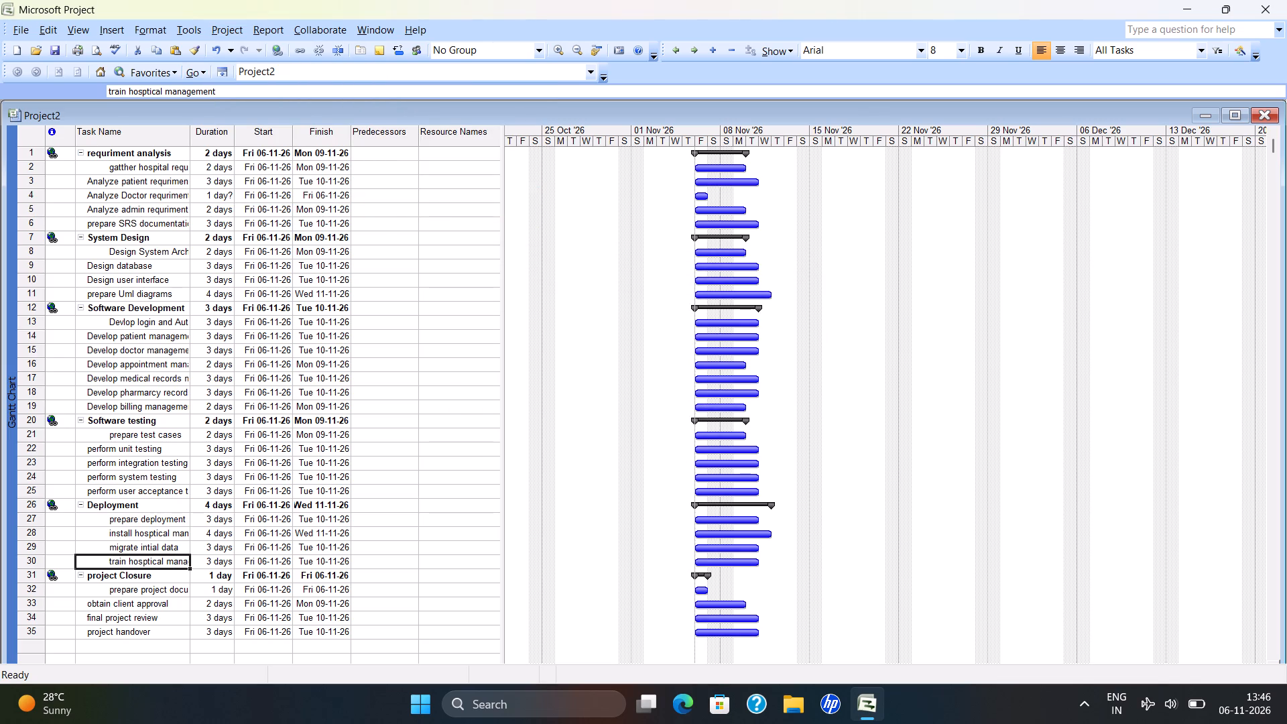
Indent the "Analyze patient requriment" and "Analyze Doctor requriment" tasks one level as subtasks of requriment analysis.
left_click(138, 177)
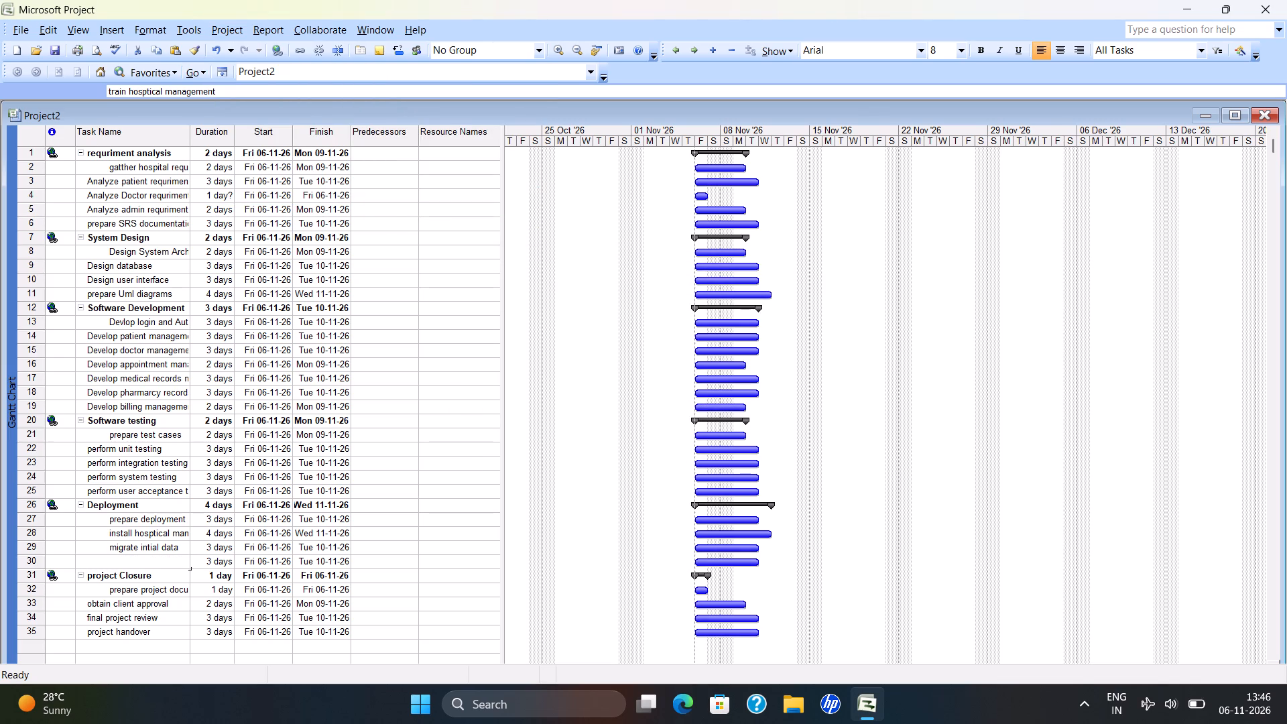
left_click(222, 27)
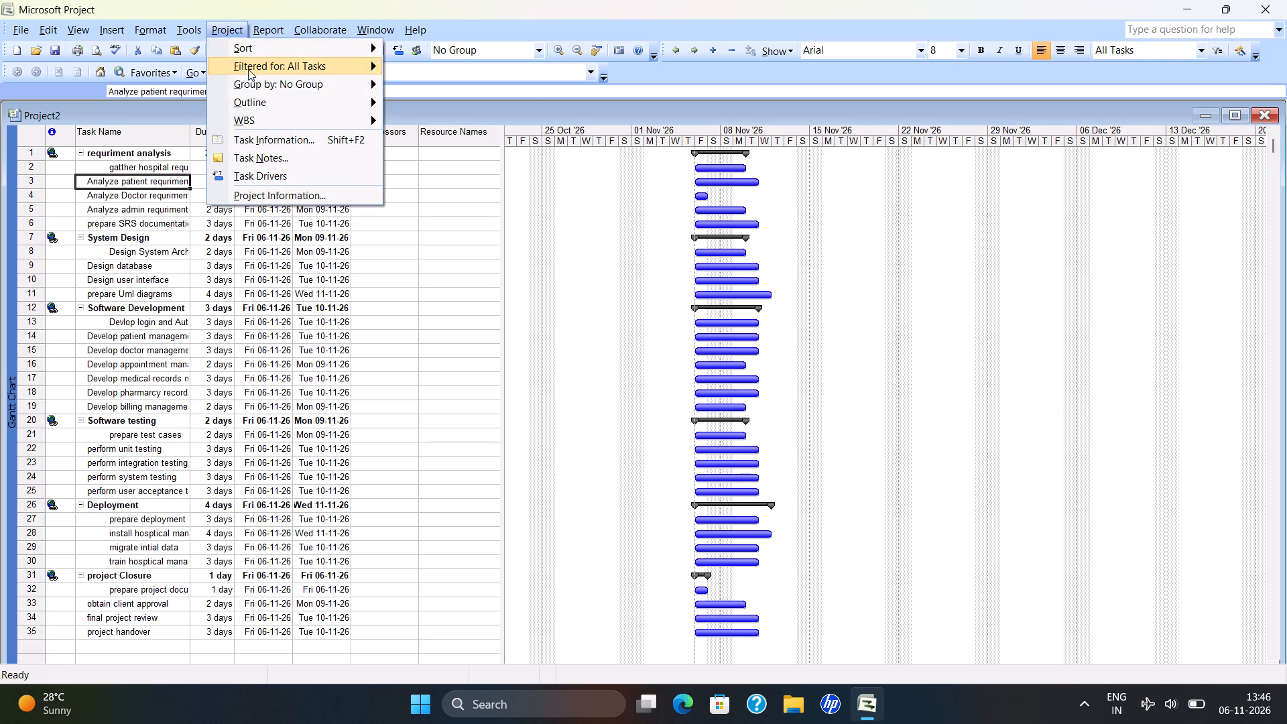
left_click(254, 95)
left_click(406, 104)
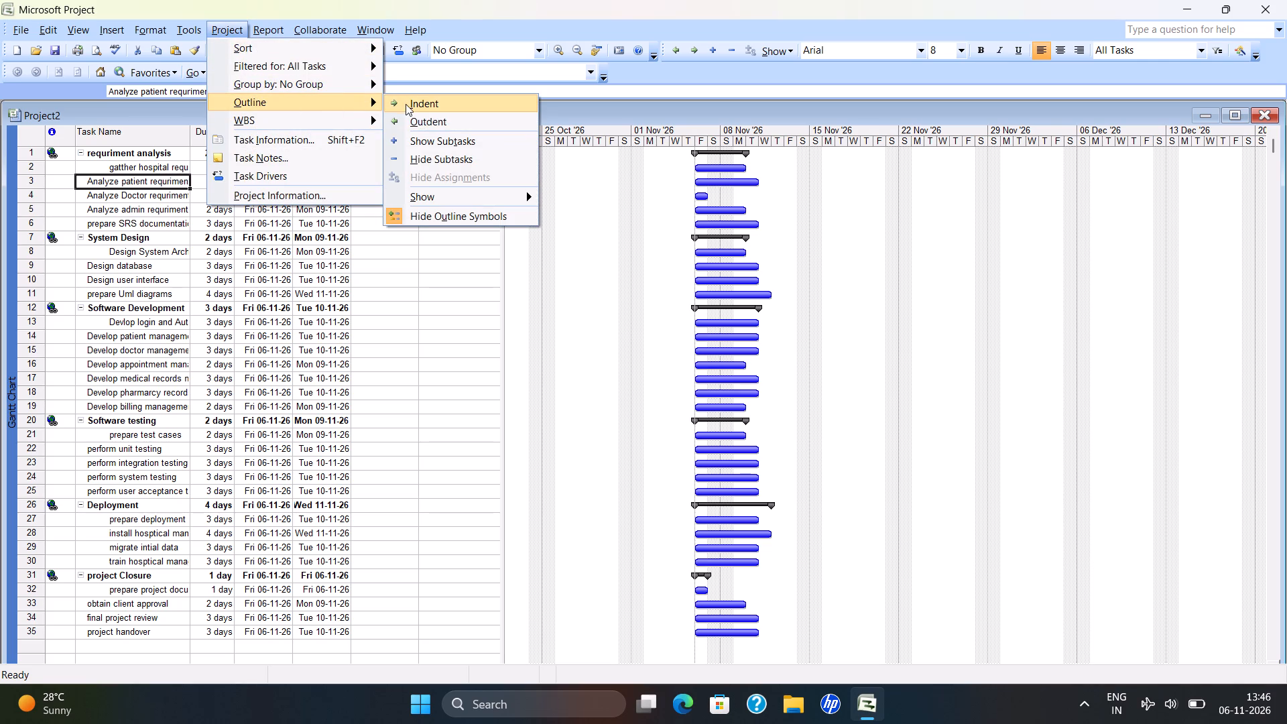
left_click(137, 195)
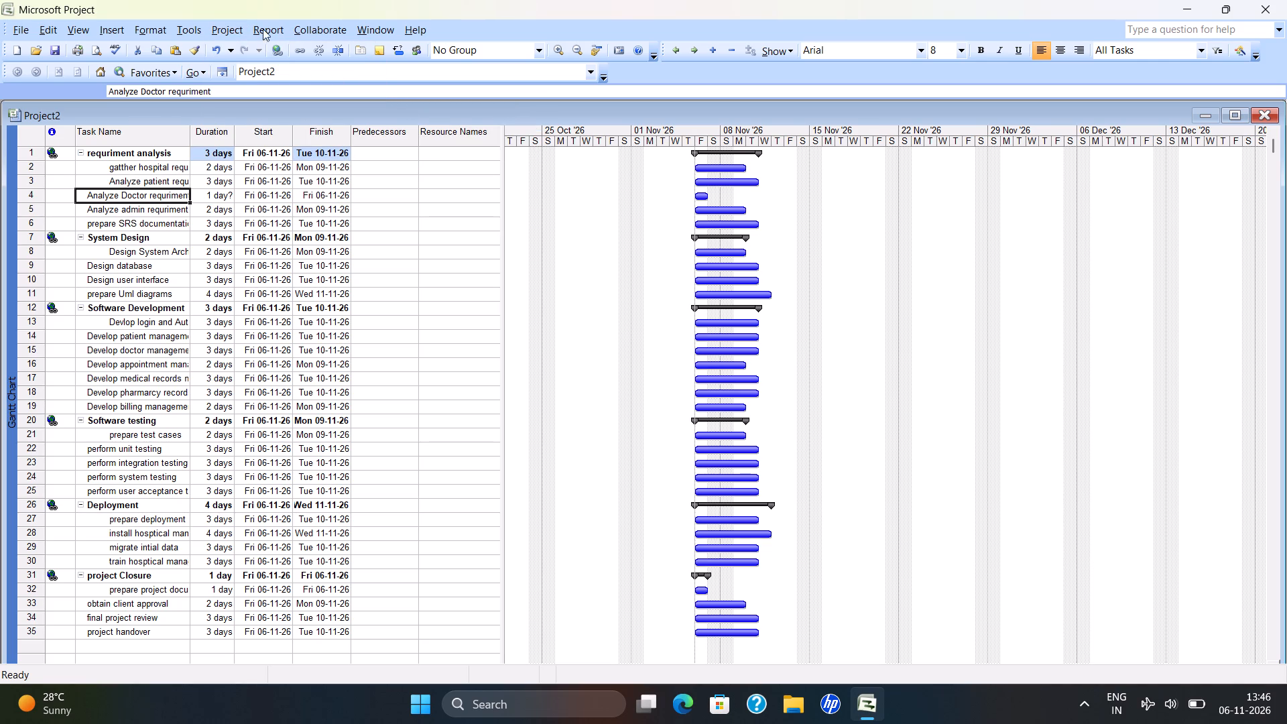
left_click(218, 27)
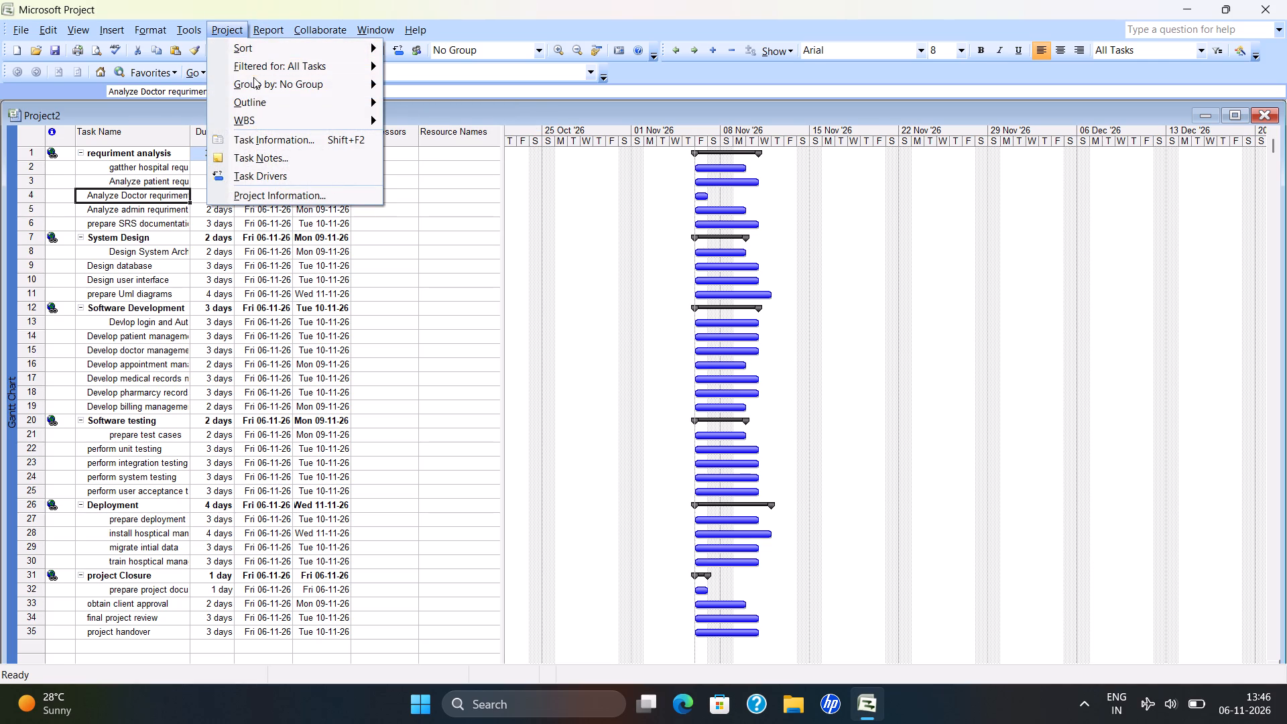
left_click(265, 99)
left_click(404, 104)
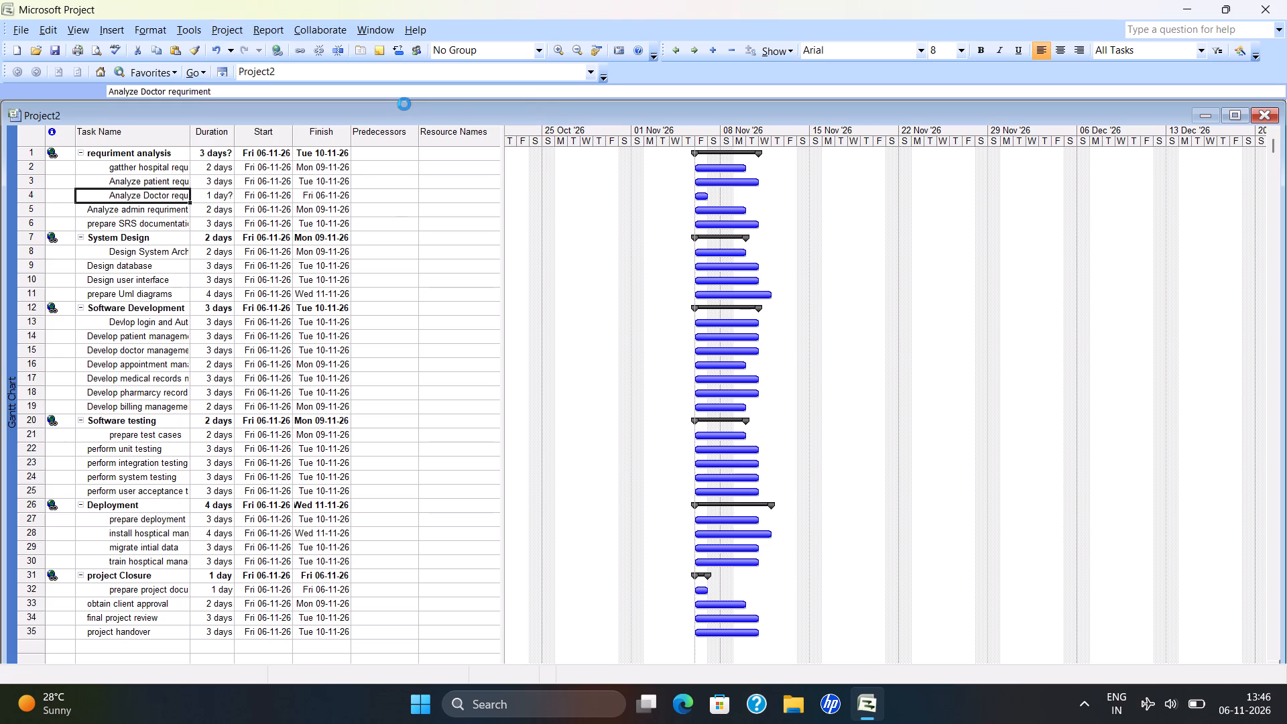
Indent the "Analyze admin requriment" and "prepare SRS documentation" tasks one level as subtasks of requriment analysis.
left_click(94, 218)
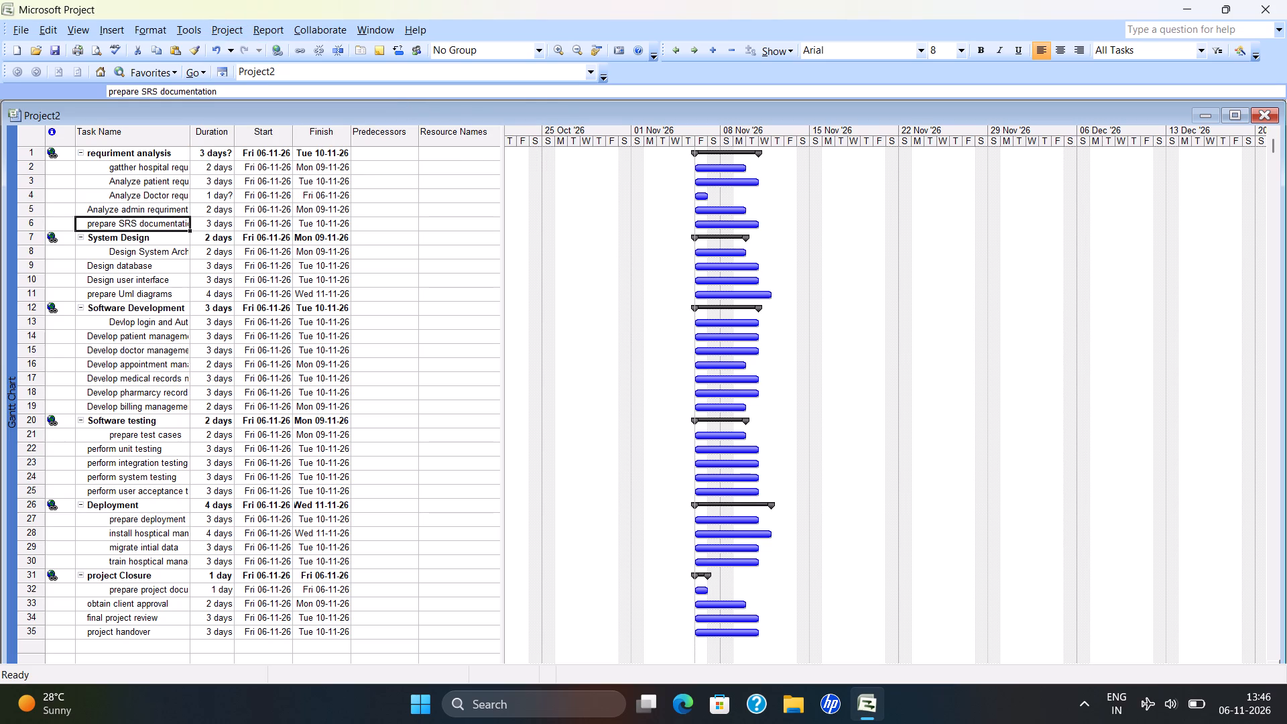
left_click(94, 212)
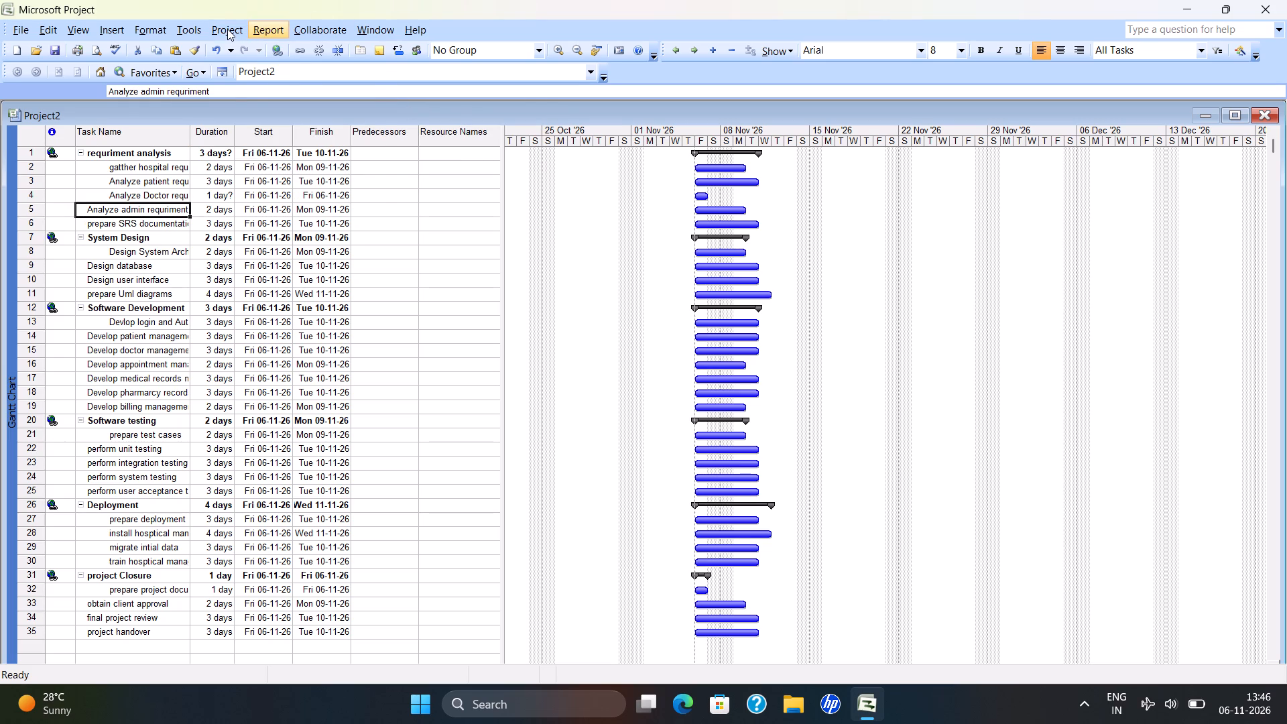
left_click(227, 29)
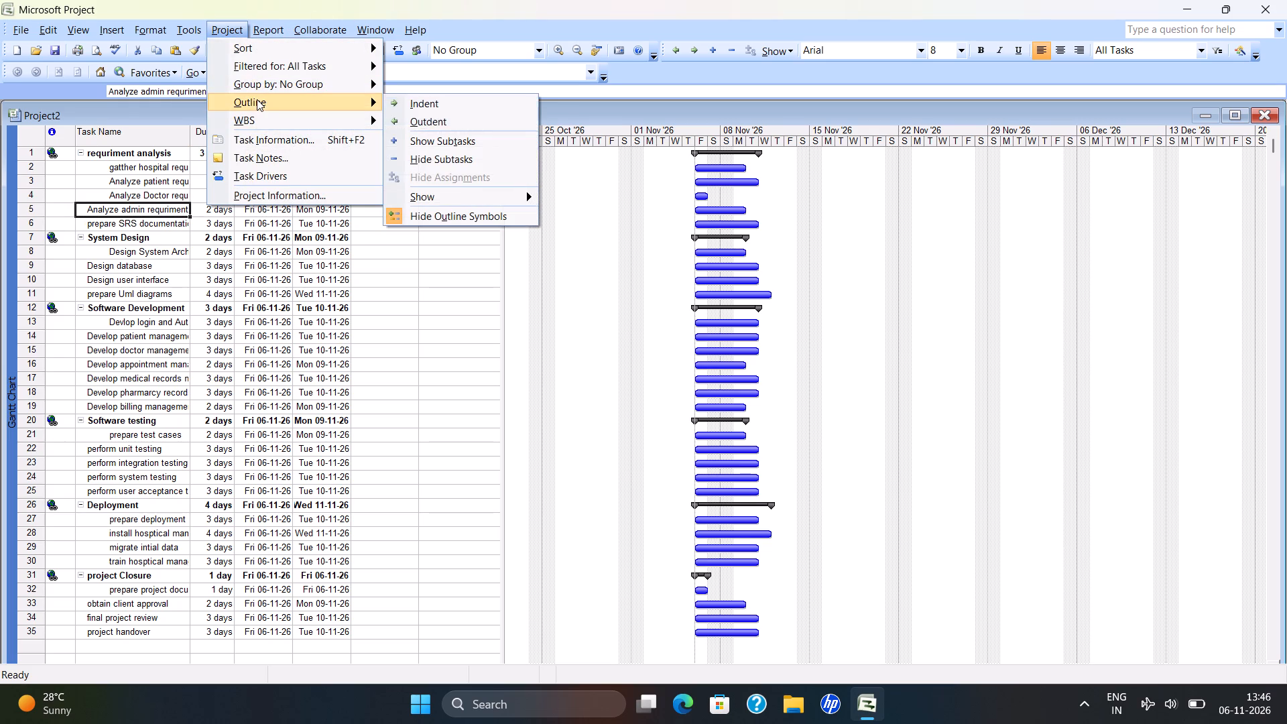
left_click(425, 101)
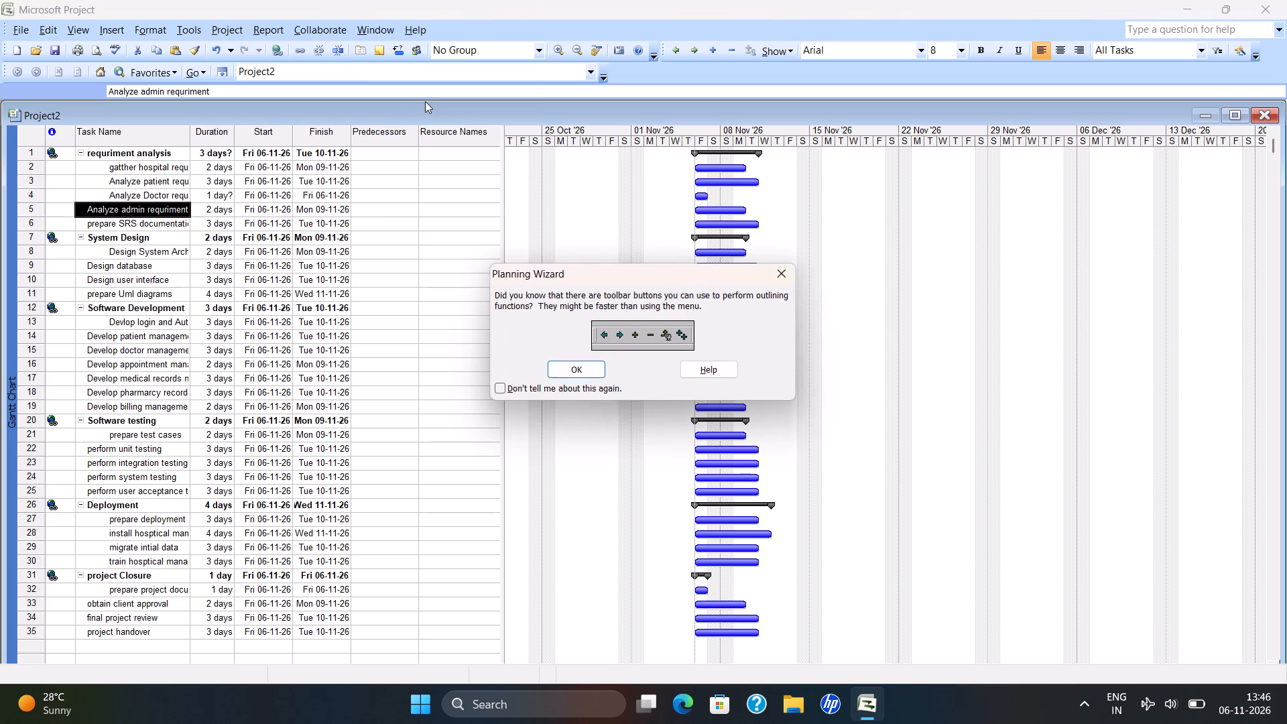
left_click(579, 366)
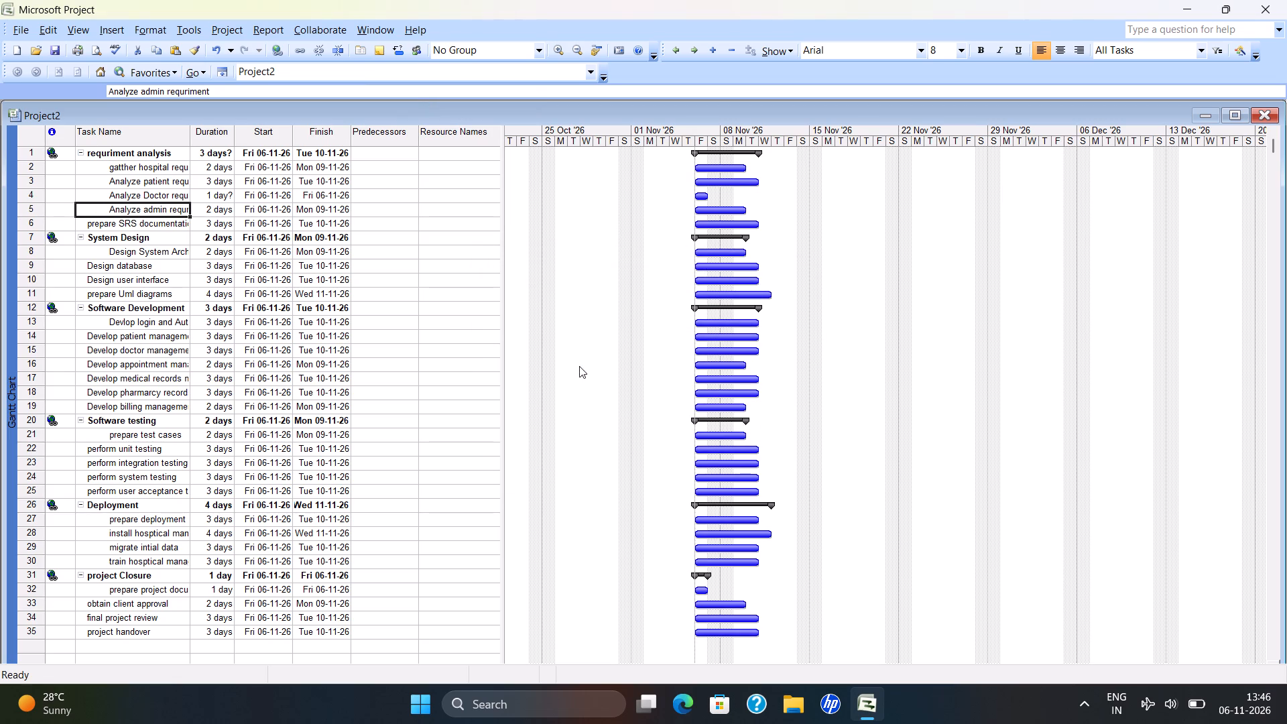
left_click(166, 223)
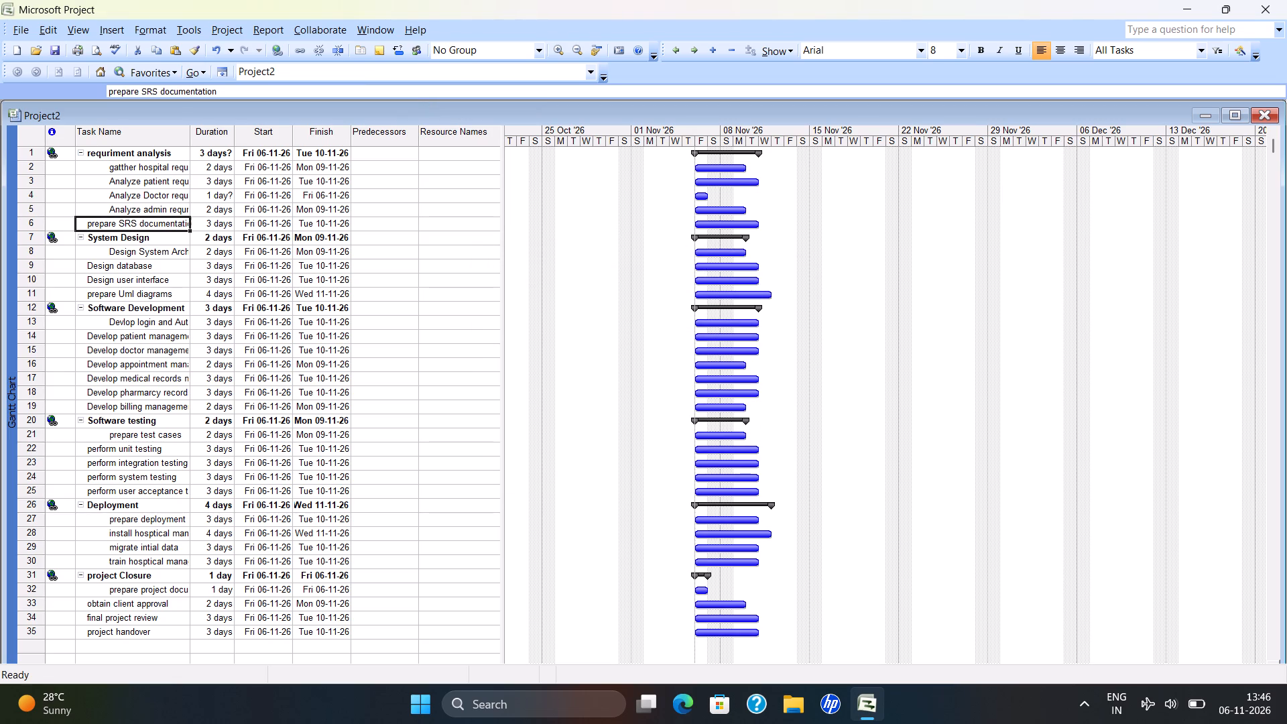
left_click(243, 26)
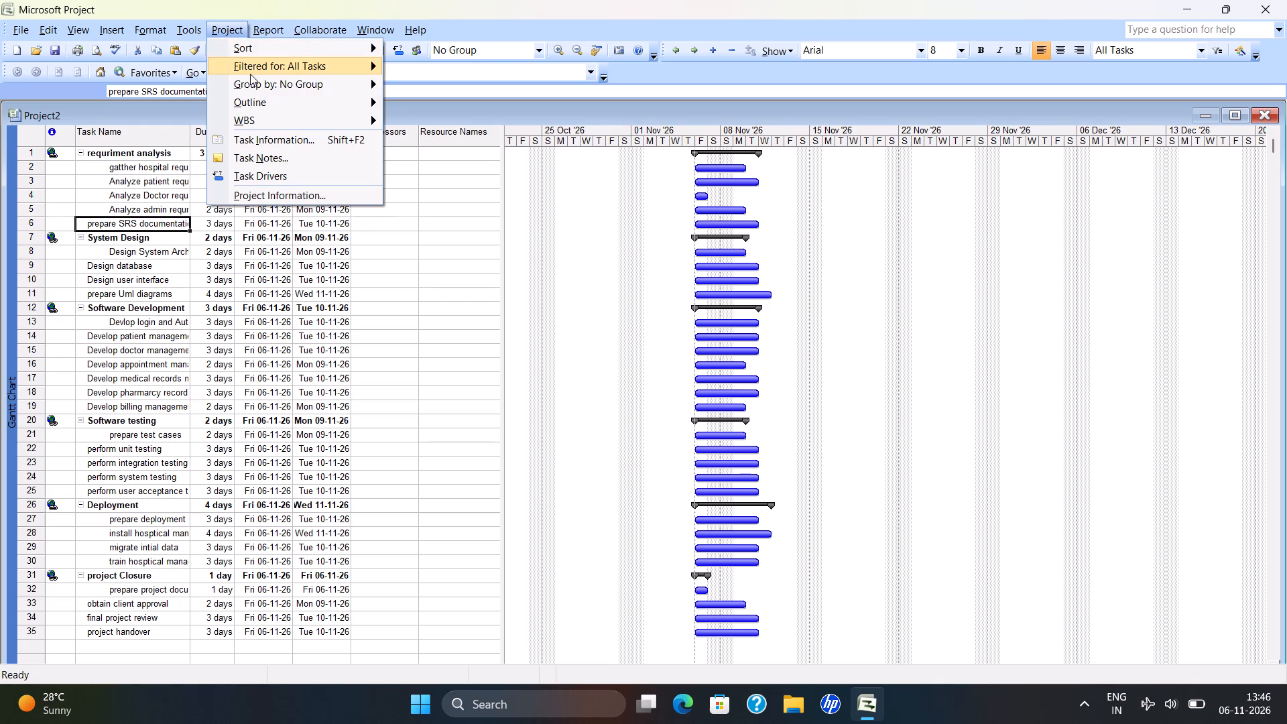
left_click(259, 101)
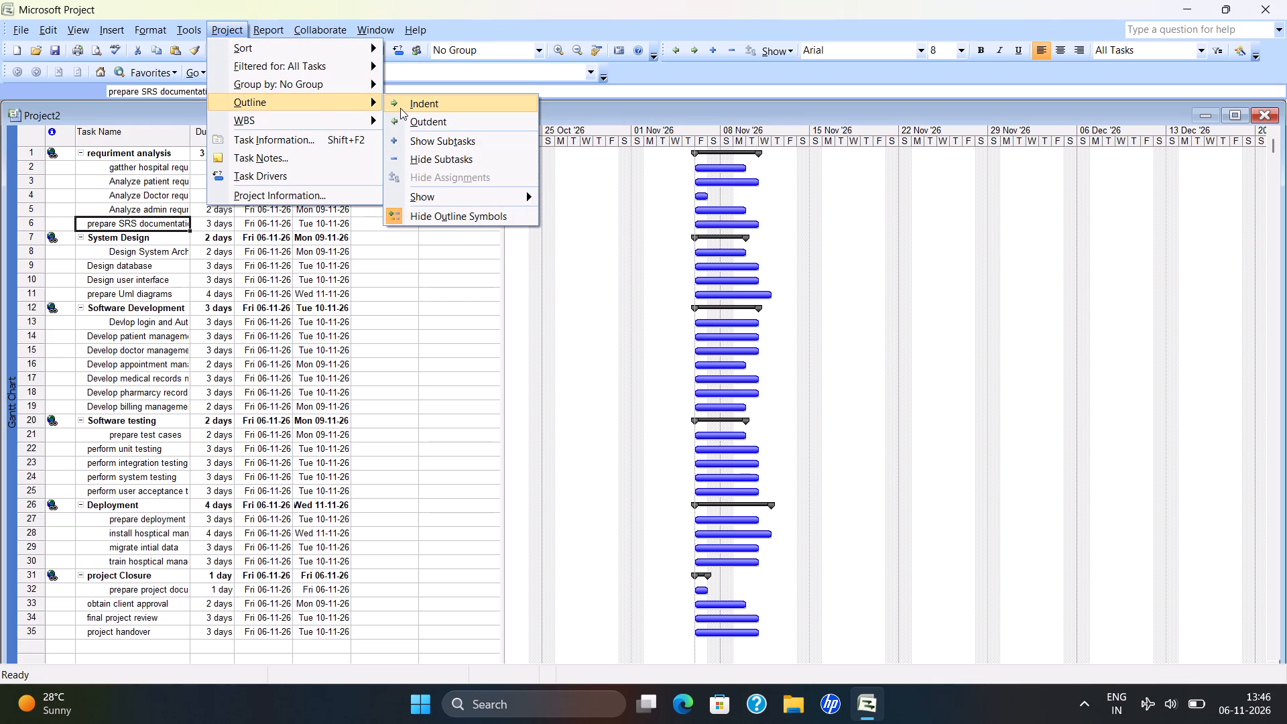
left_click(400, 108)
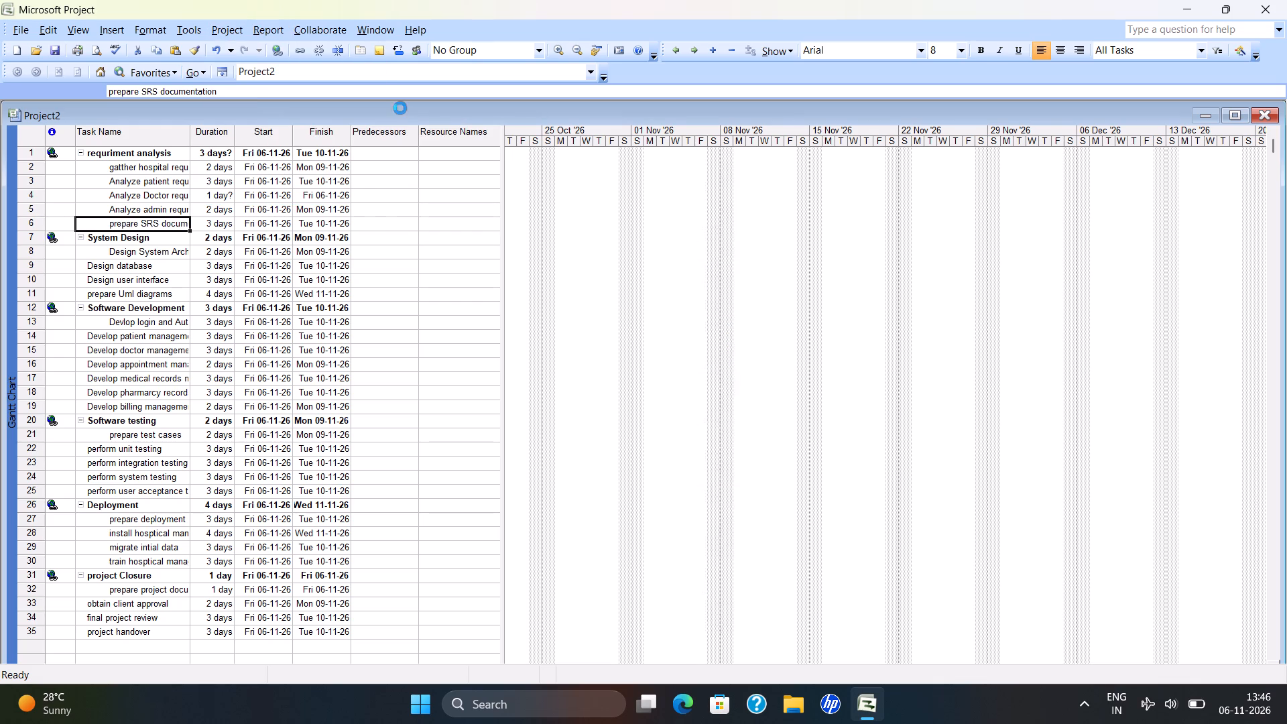
Indent the "Design database", "Design user interface" and "prepare Uml diagrams" tasks one level as subtasks of System Design.
left_click(129, 265)
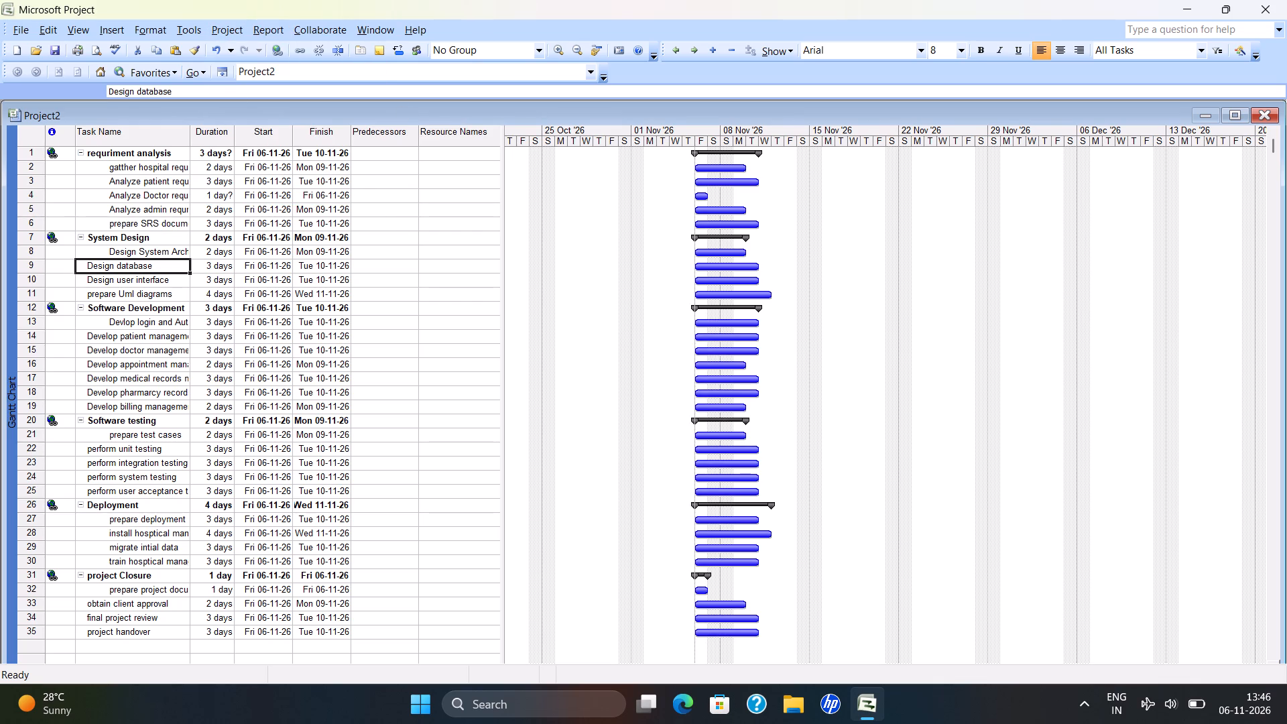
left_click(223, 23)
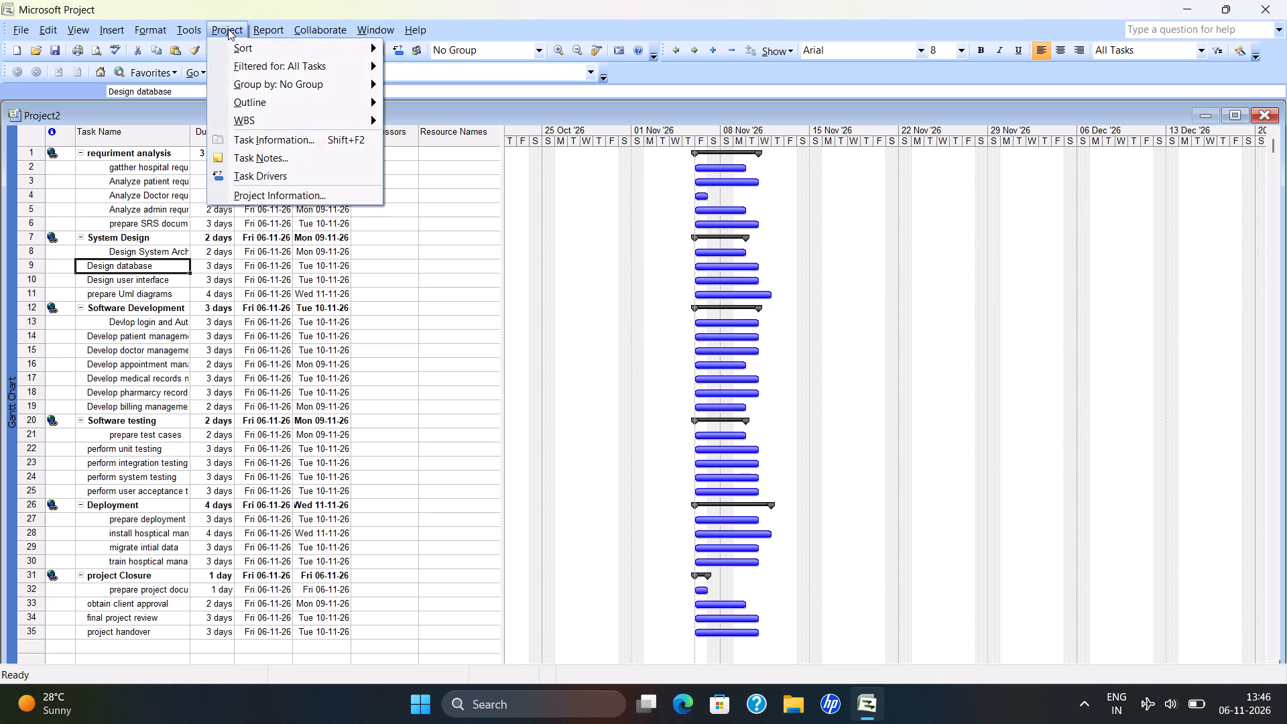
left_click(255, 105)
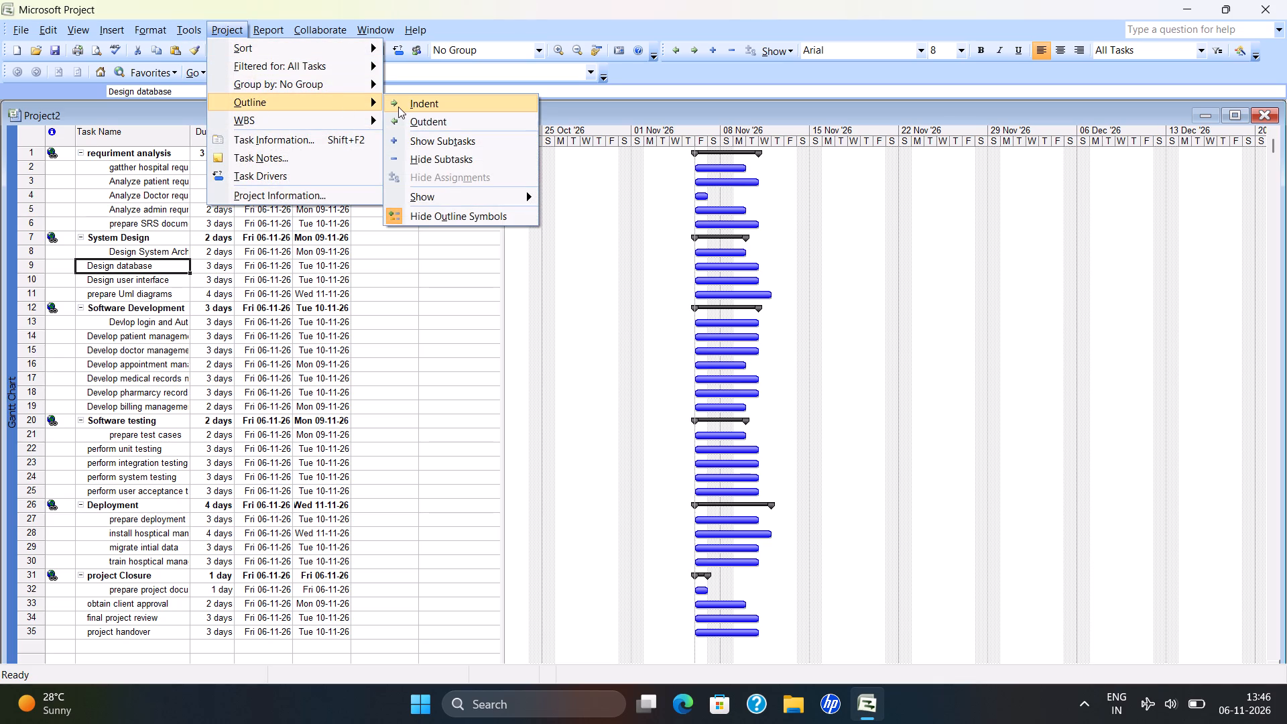
left_click(398, 107)
left_click(158, 280)
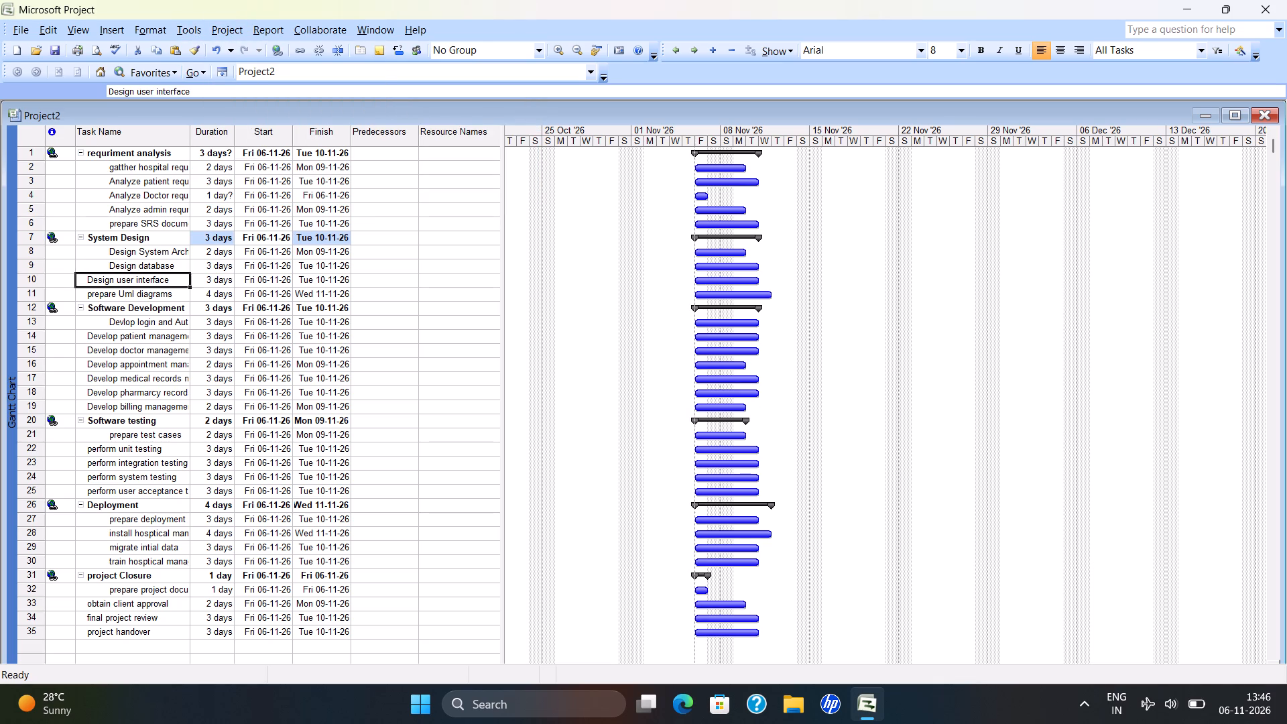
left_click(221, 38)
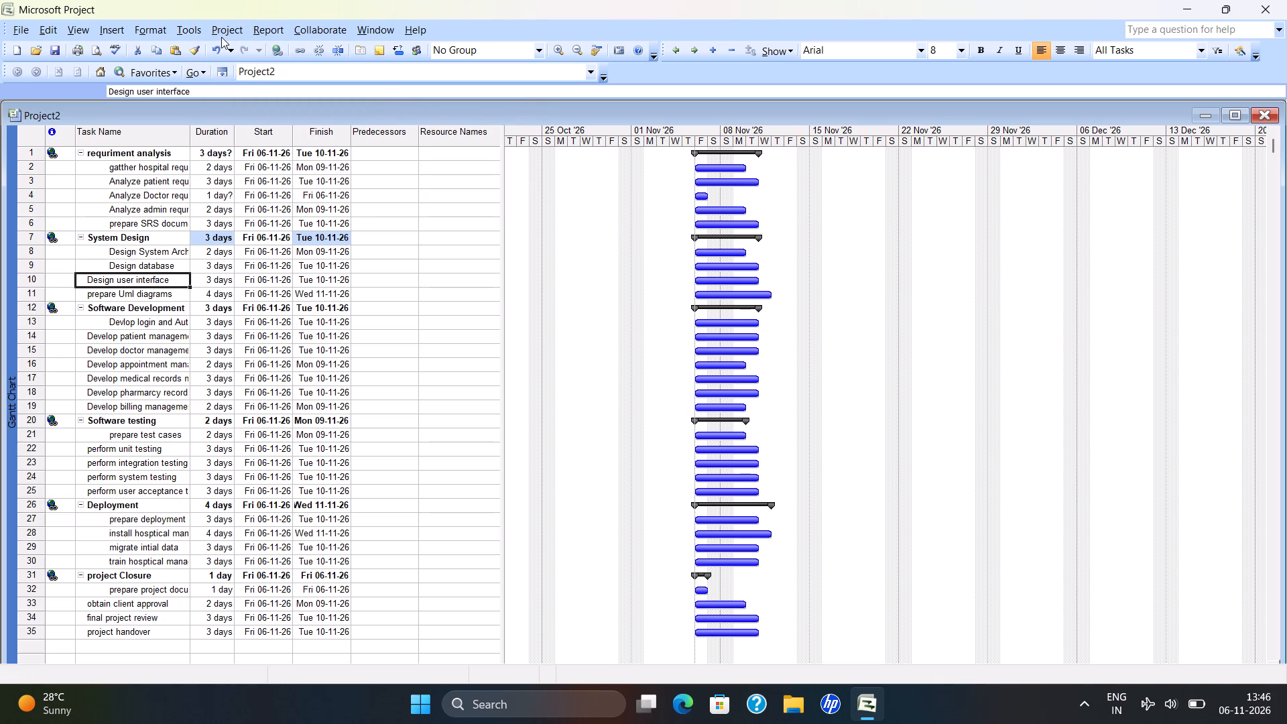
left_click(221, 36)
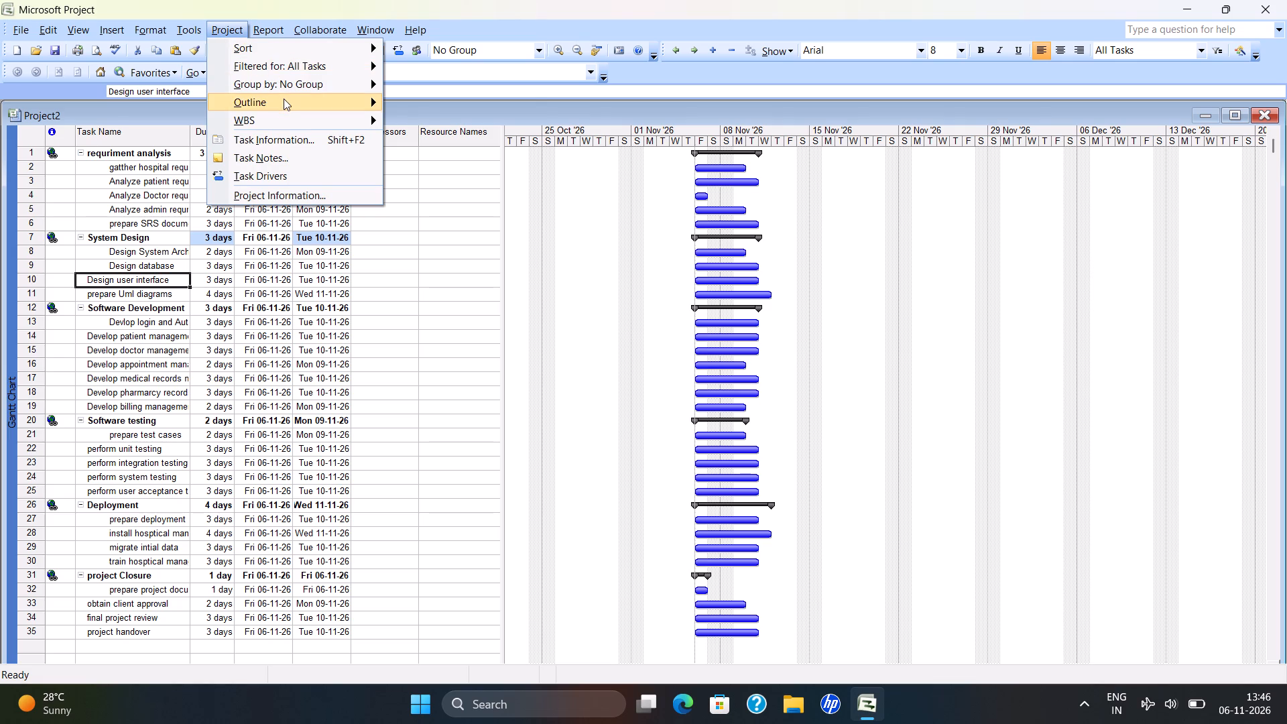
left_click(284, 99)
left_click(421, 104)
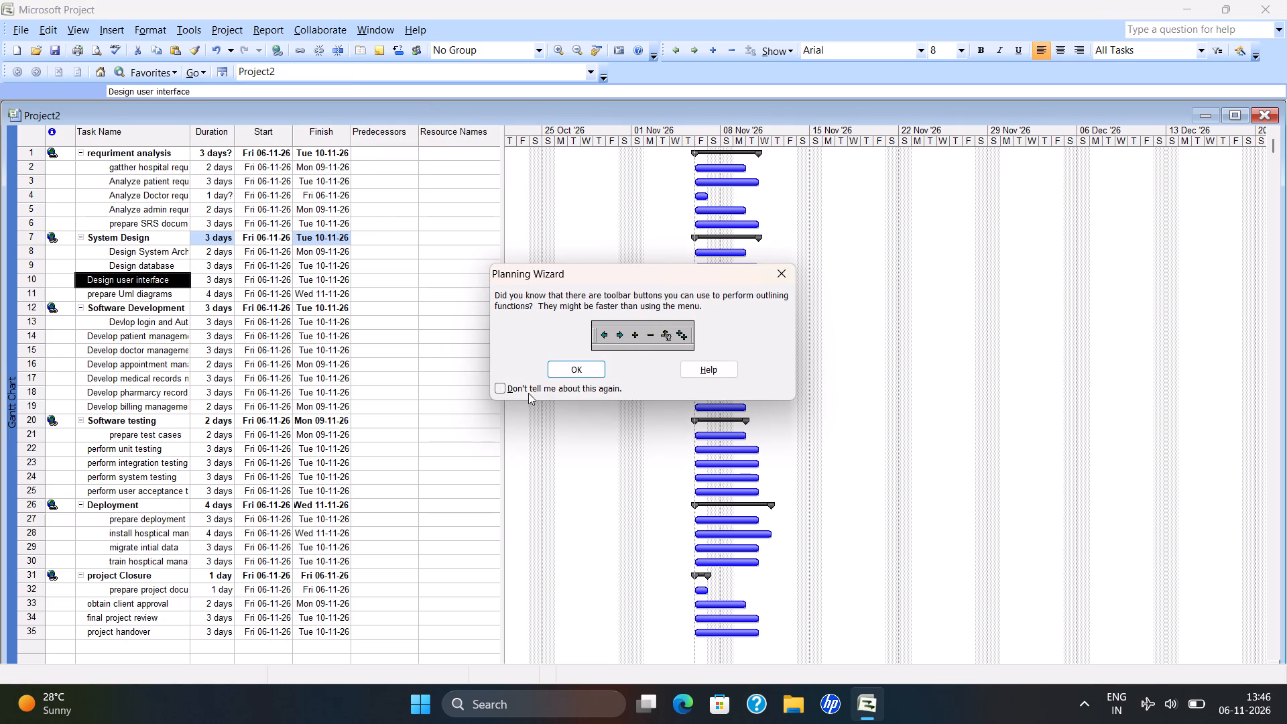
left_click(581, 371)
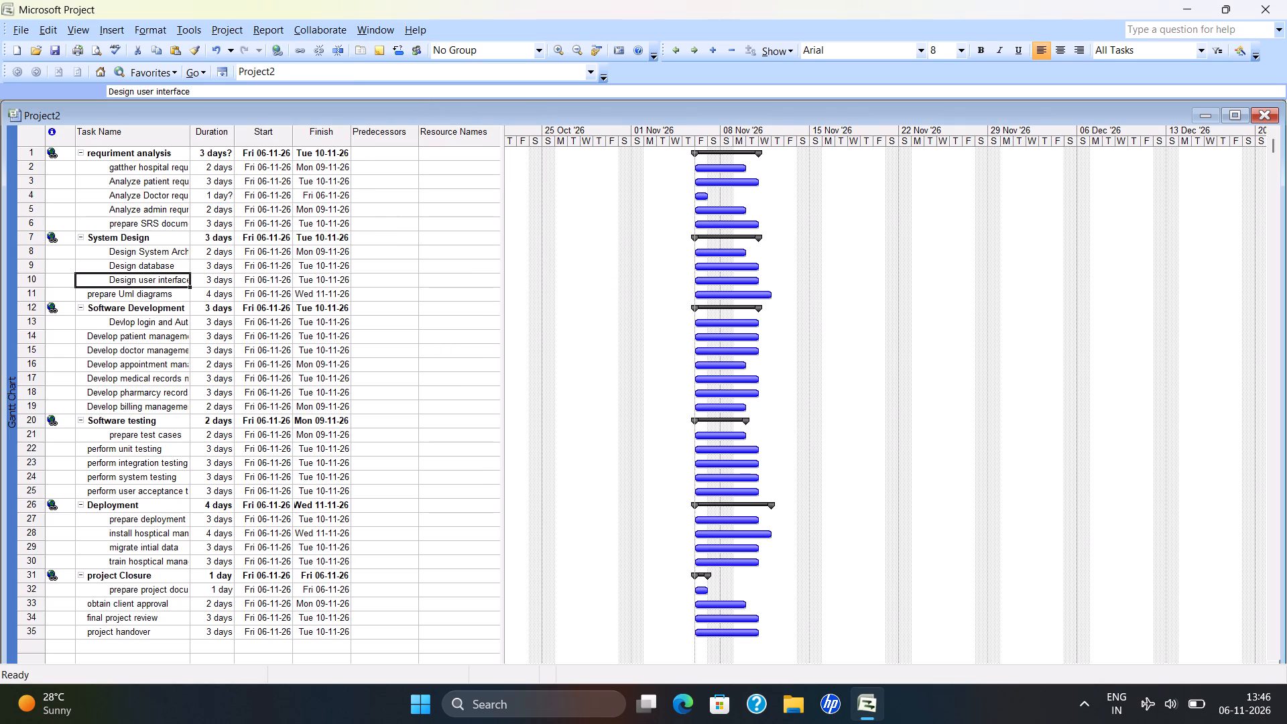
left_click(143, 293)
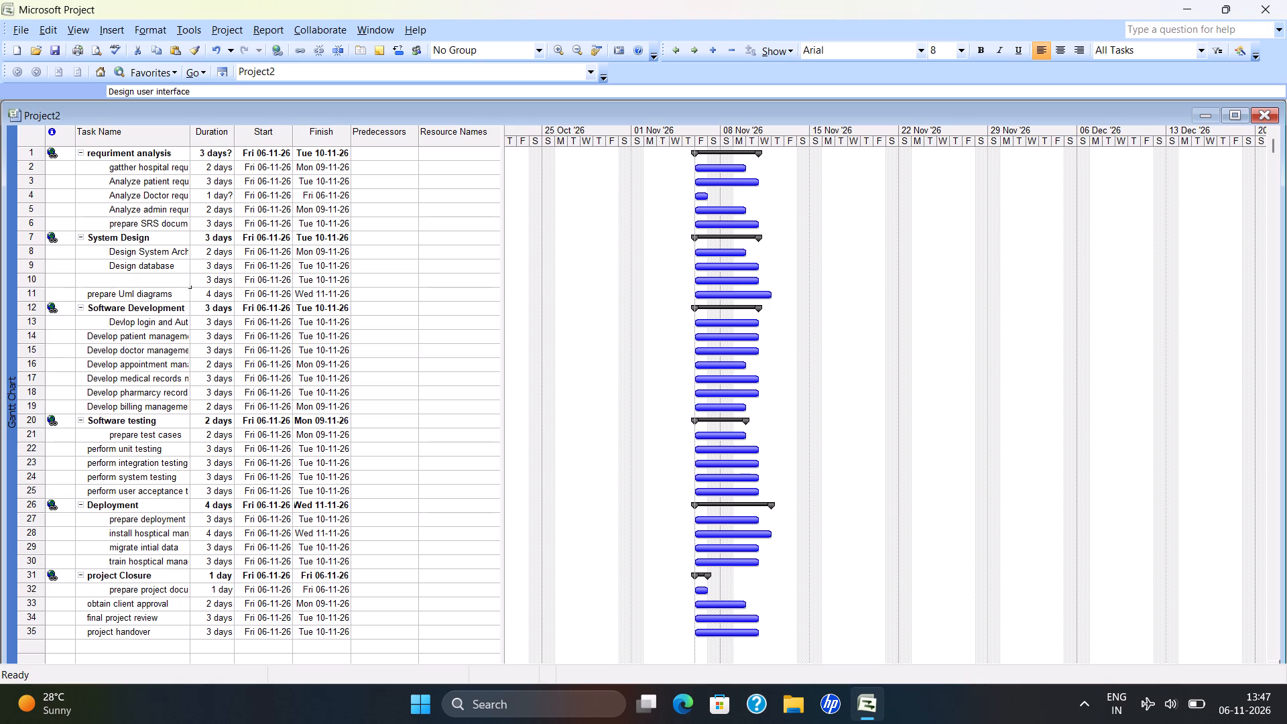
left_click(211, 29)
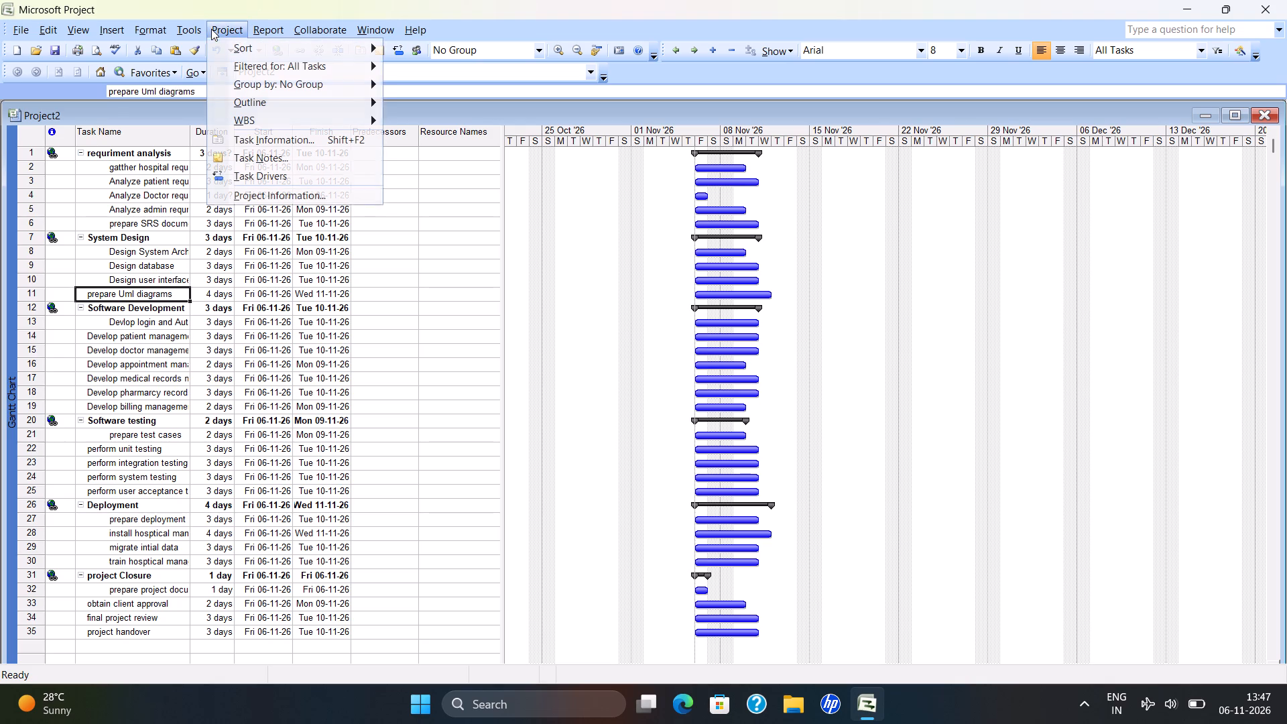
left_click(257, 100)
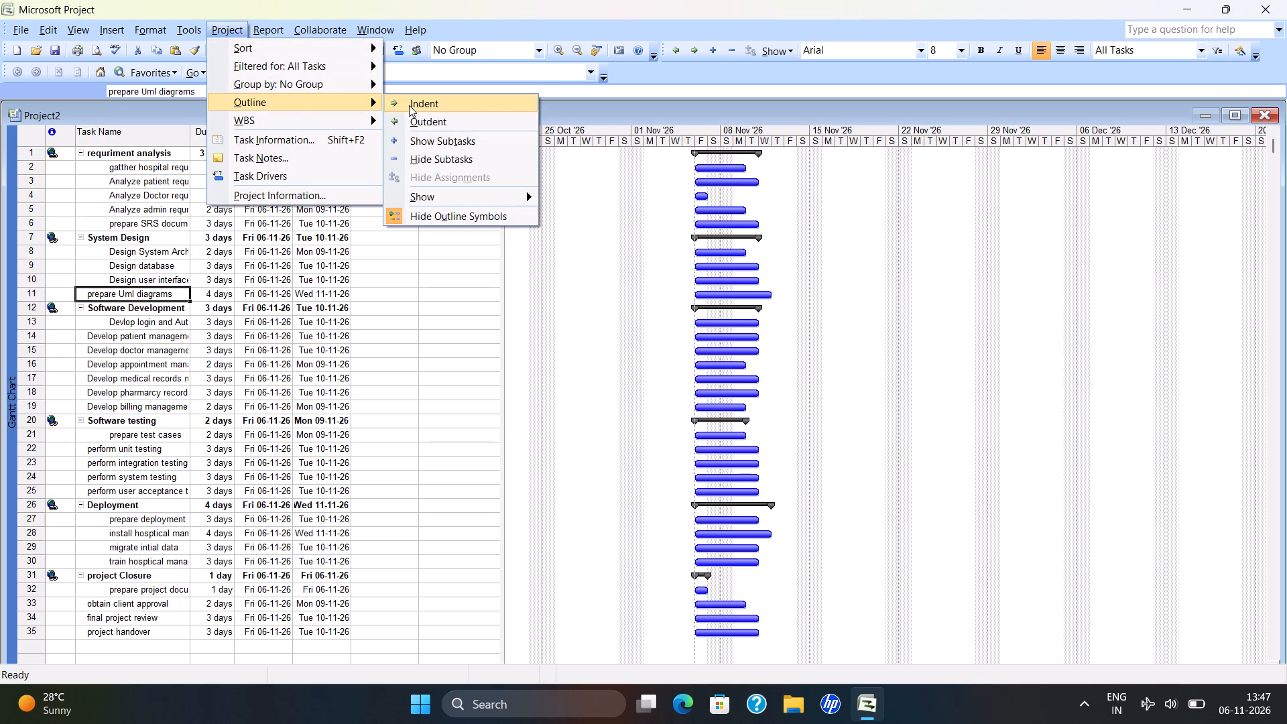
left_click(409, 105)
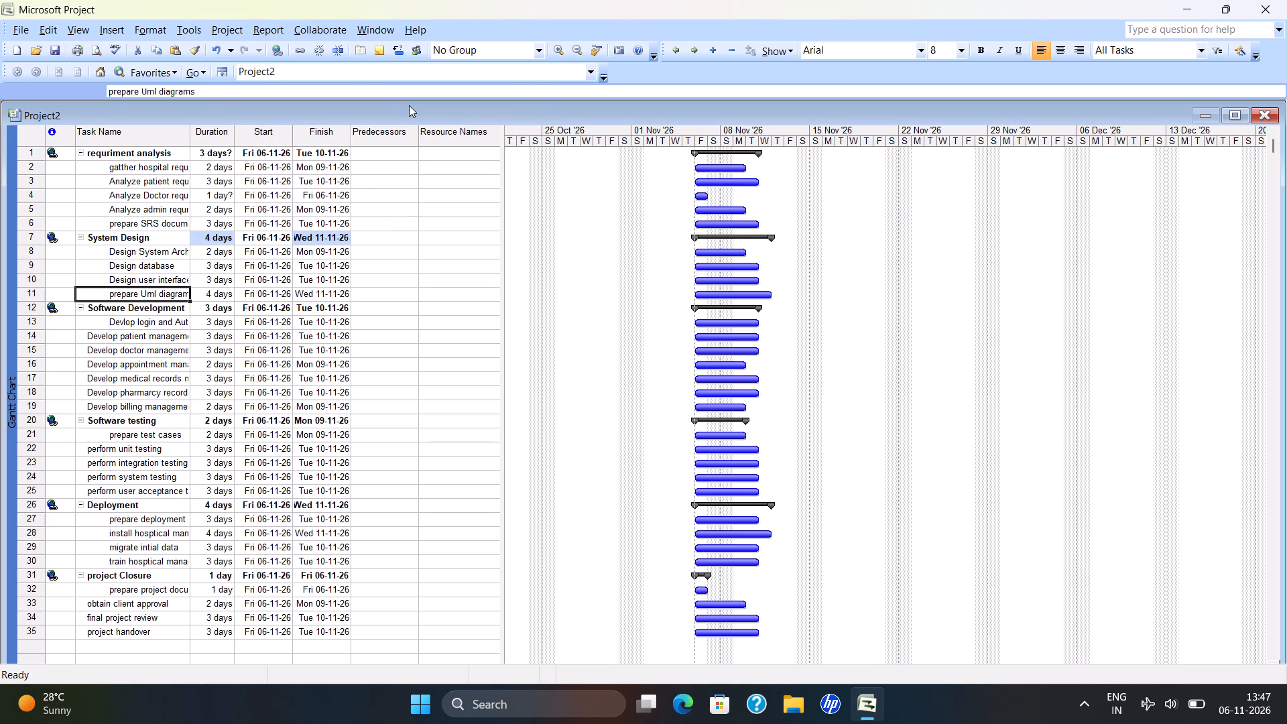
Indent the "Develop patient management", "Develop doctor management" and "Develop appointment management" tasks one level as subtasks of Software Development.
left_click(111, 341)
left_click(206, 25)
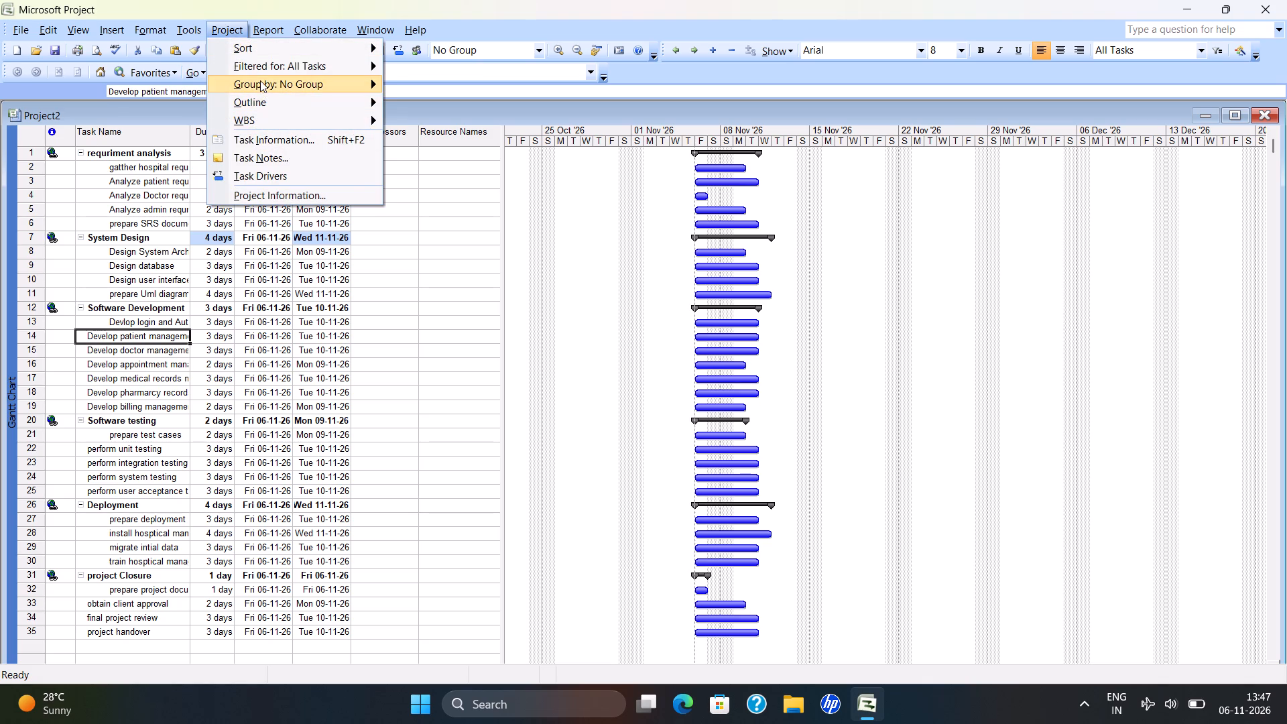
left_click(263, 99)
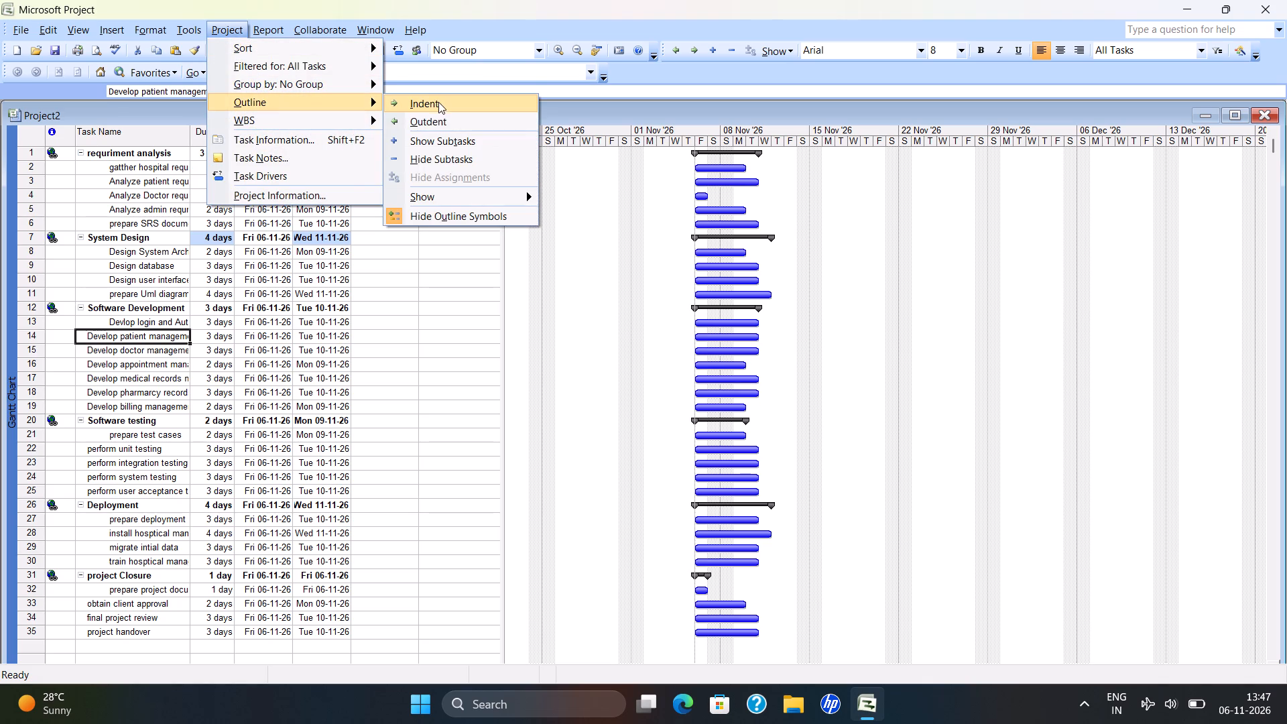
left_click(439, 108)
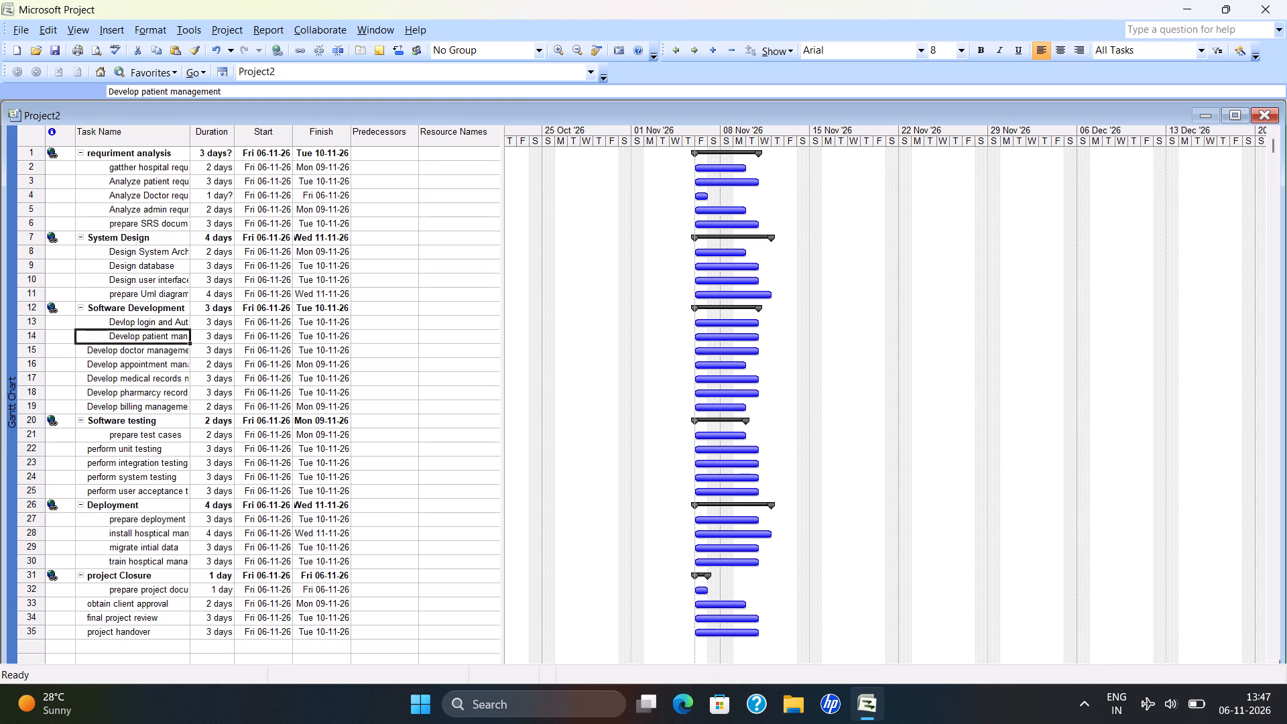
left_click(99, 355)
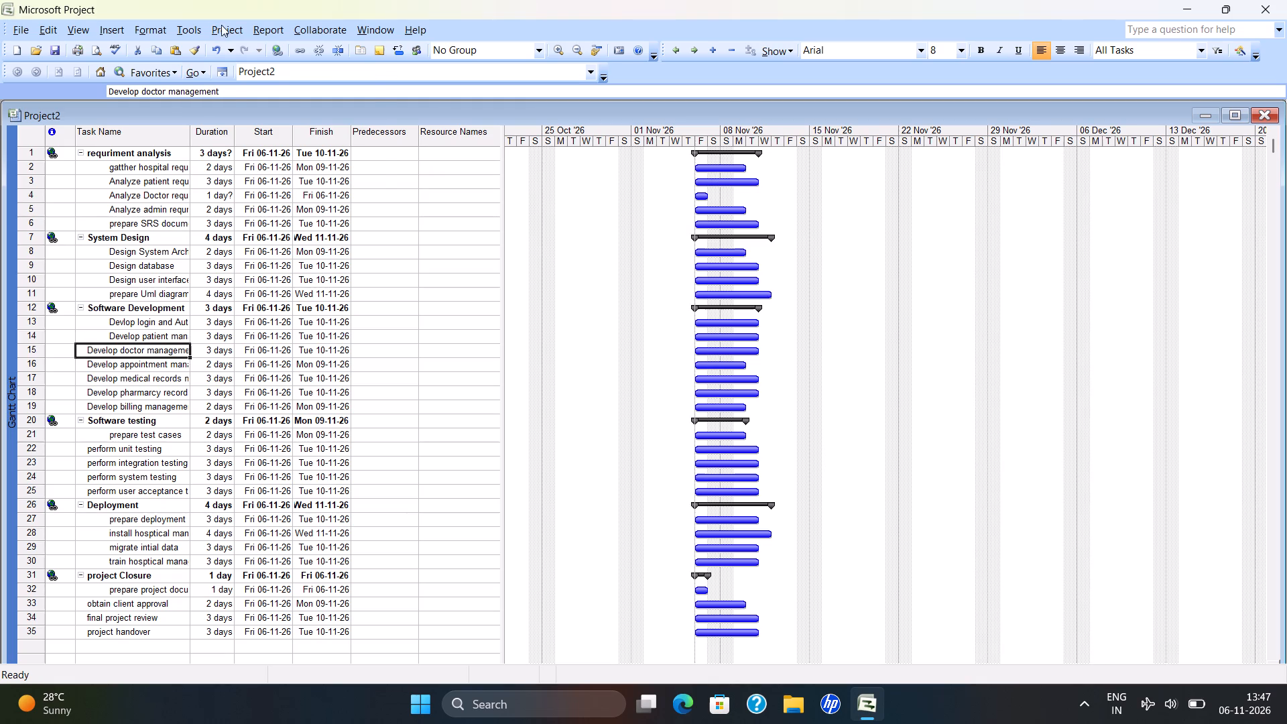
left_click(221, 28)
left_click(268, 96)
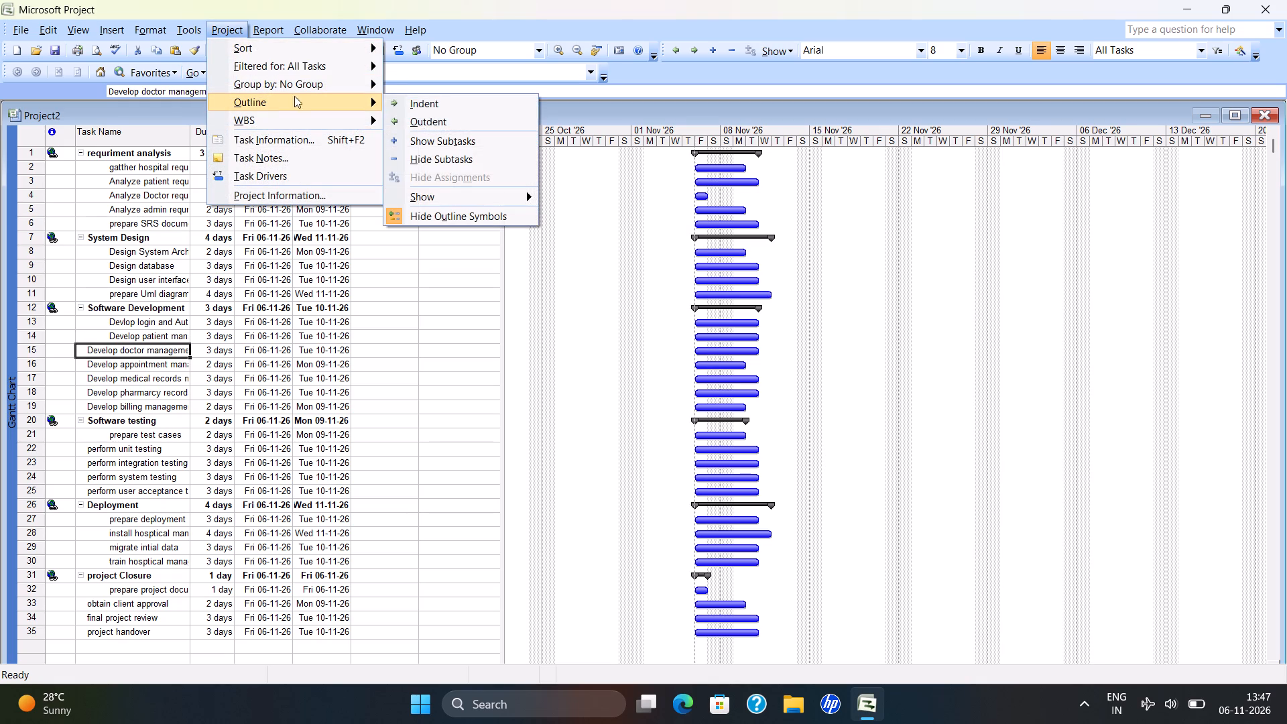
left_click(435, 101)
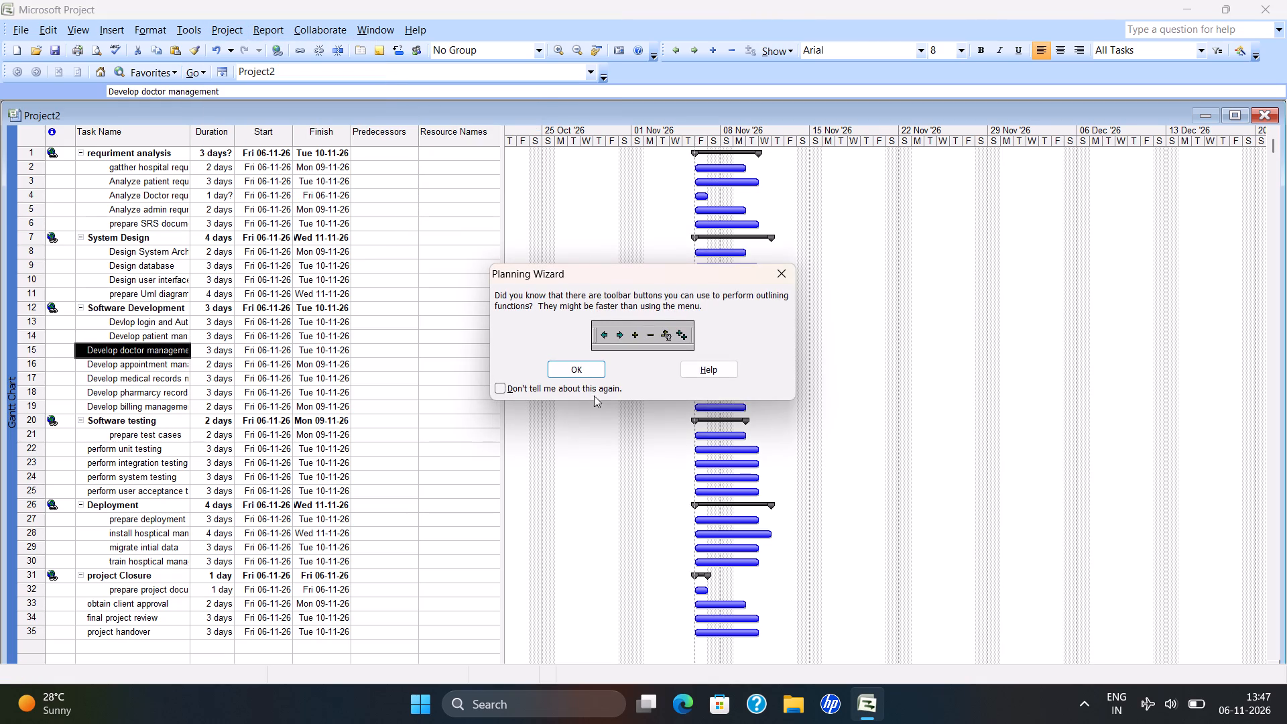
left_click(587, 369)
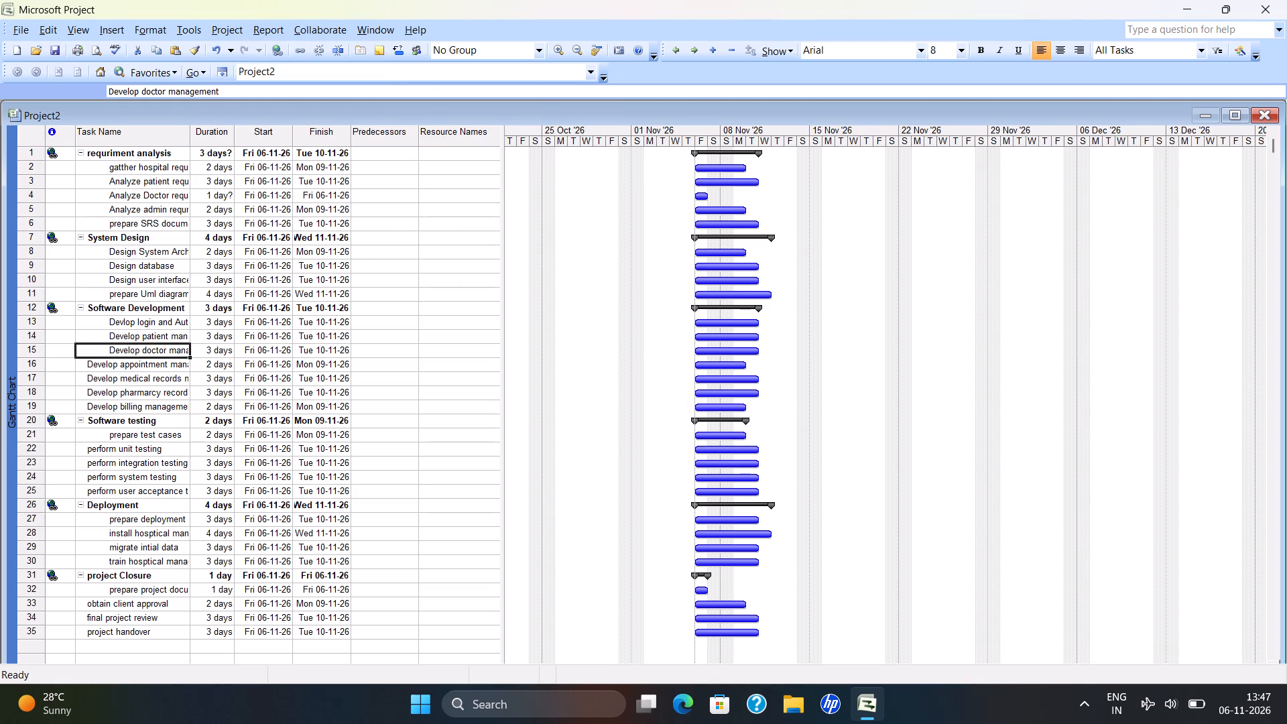
left_click(166, 369)
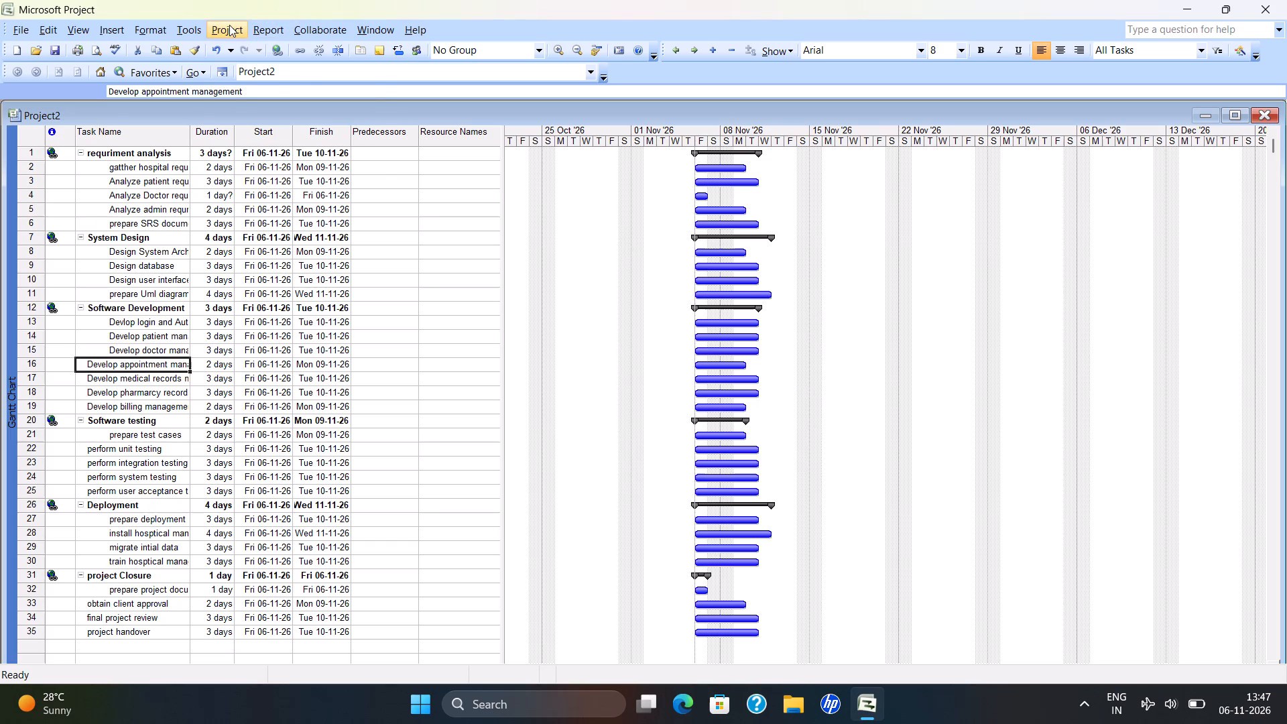
left_click(229, 25)
left_click_drag(276, 100, 403, 100)
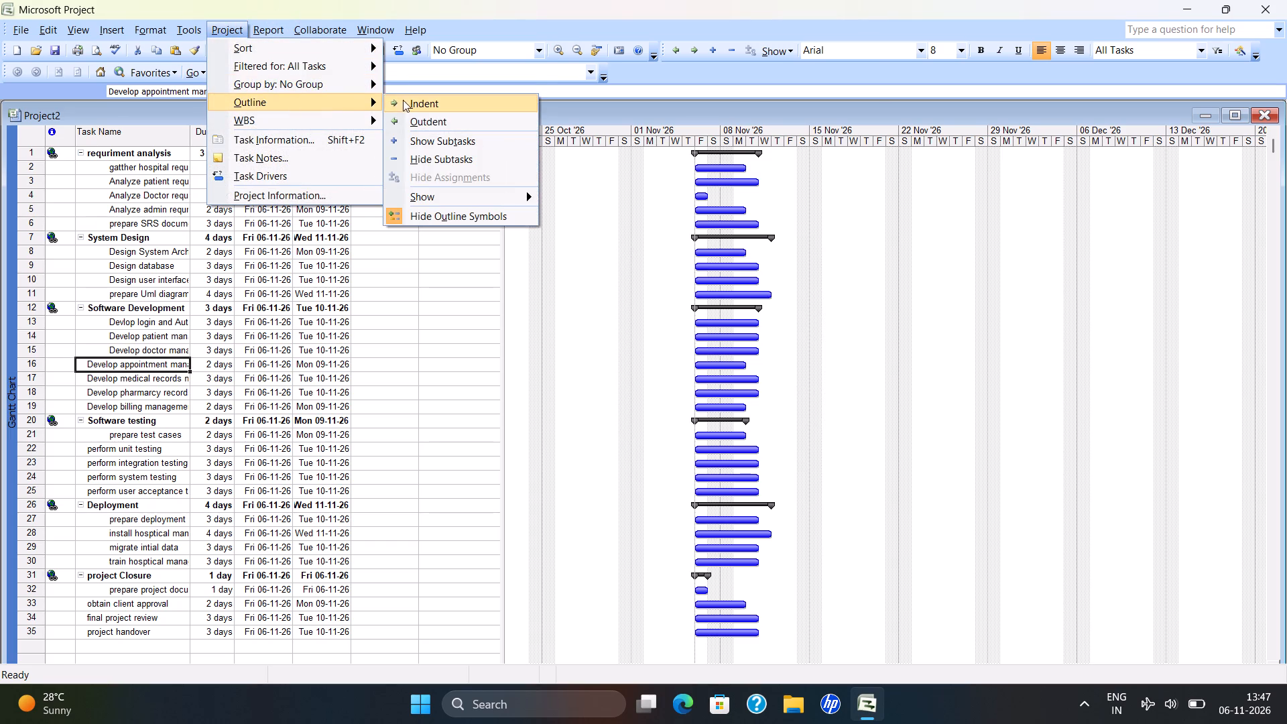
left_click_drag(403, 100, 407, 101)
left_click(407, 101)
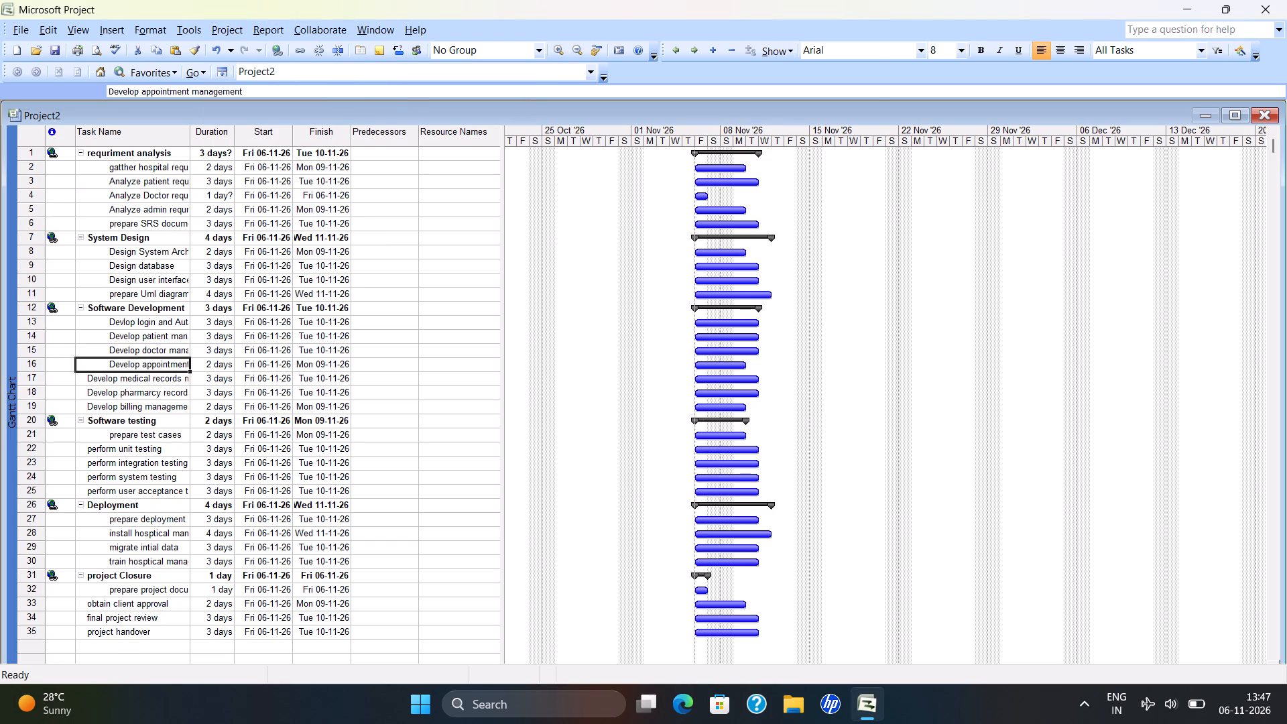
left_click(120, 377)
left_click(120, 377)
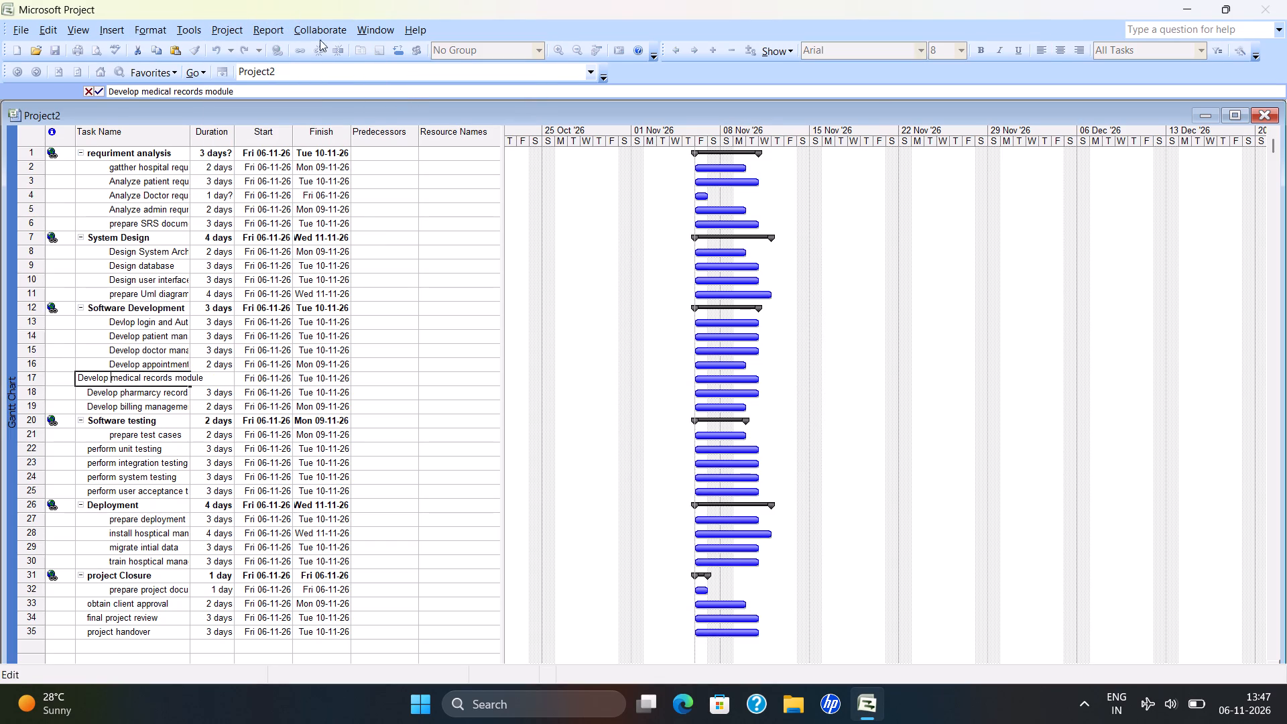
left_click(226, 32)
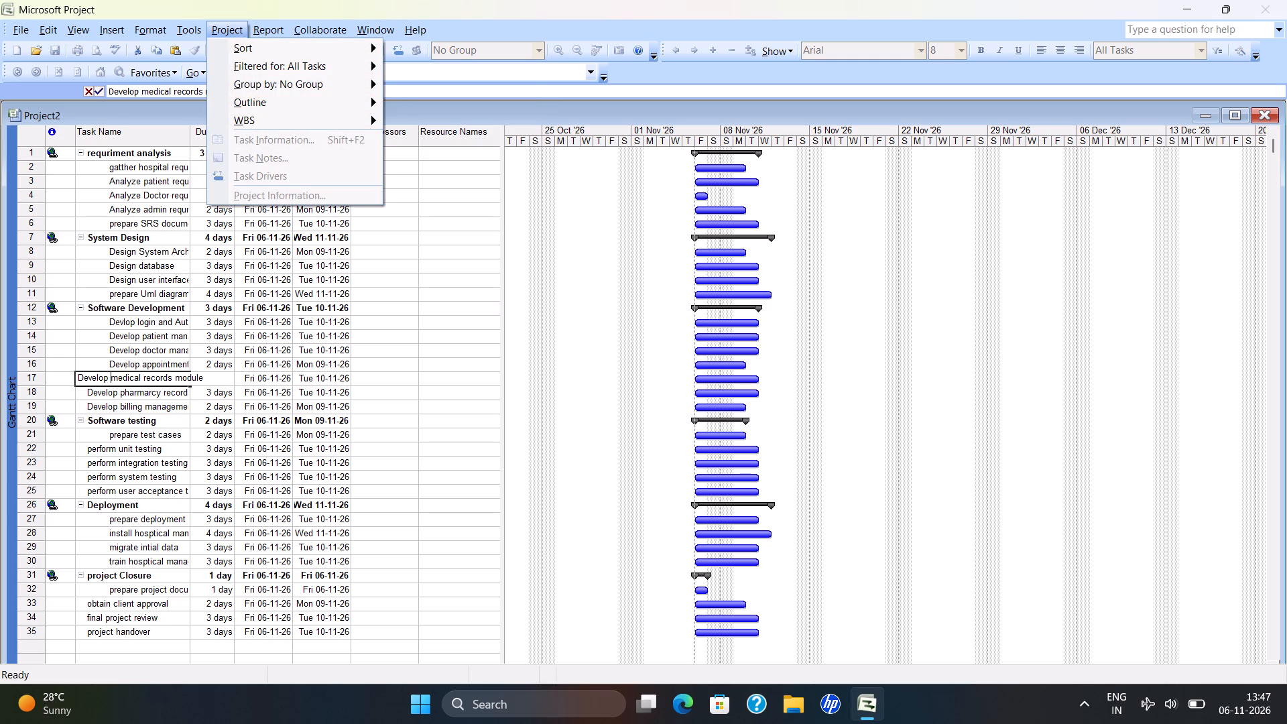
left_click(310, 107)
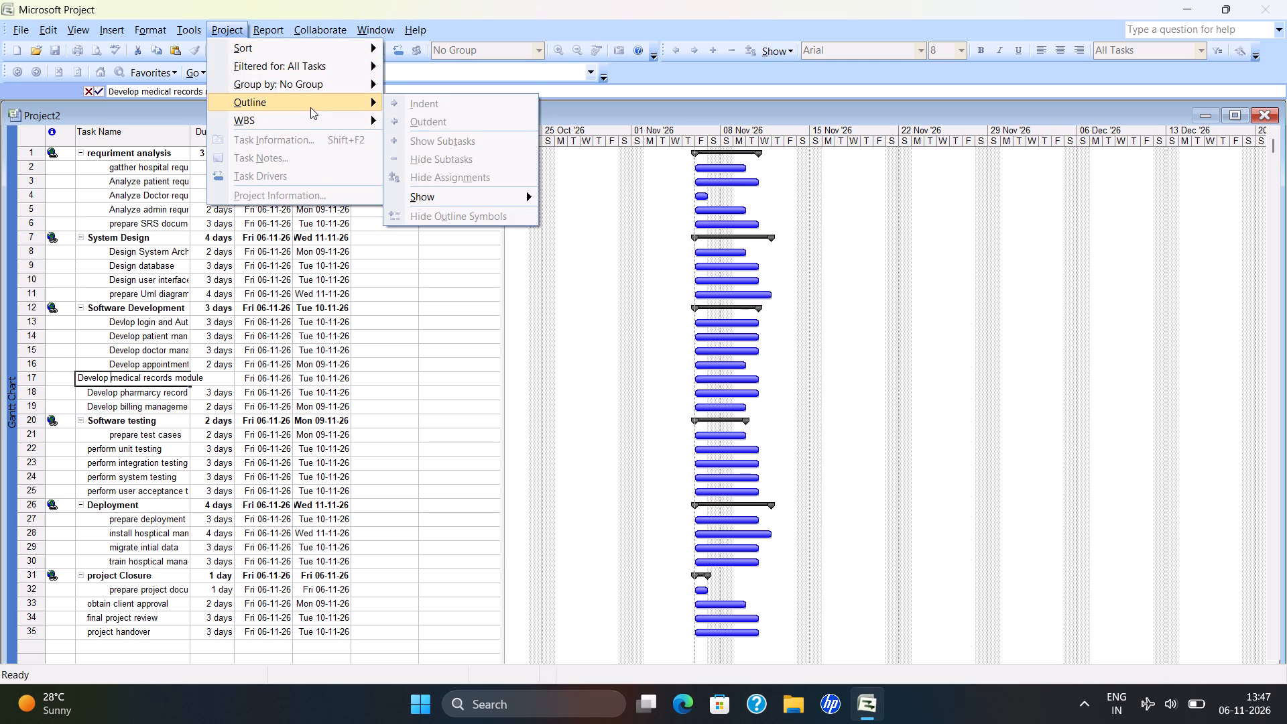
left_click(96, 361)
Indent the "Develop medical records module", "Develop pharmarcy records management" and "Develop billing management" tasks one level as subtasks of Software Development.
left_click(85, 375)
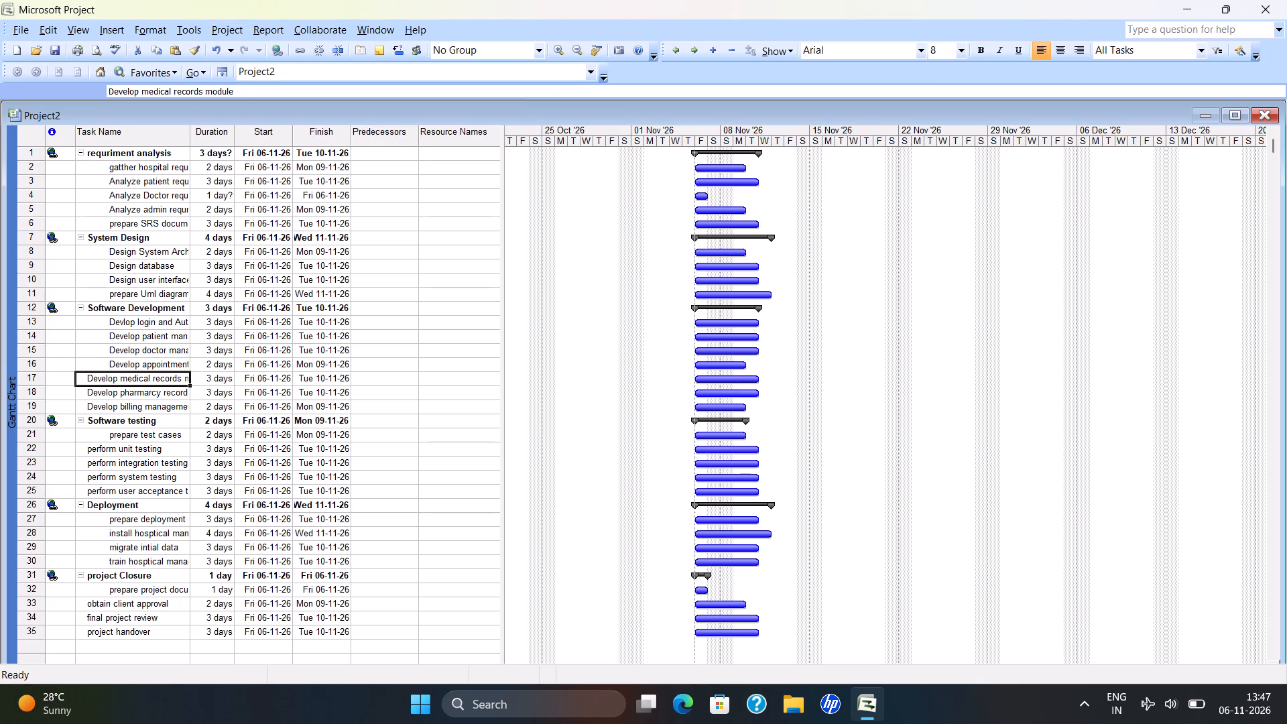
left_click(236, 31)
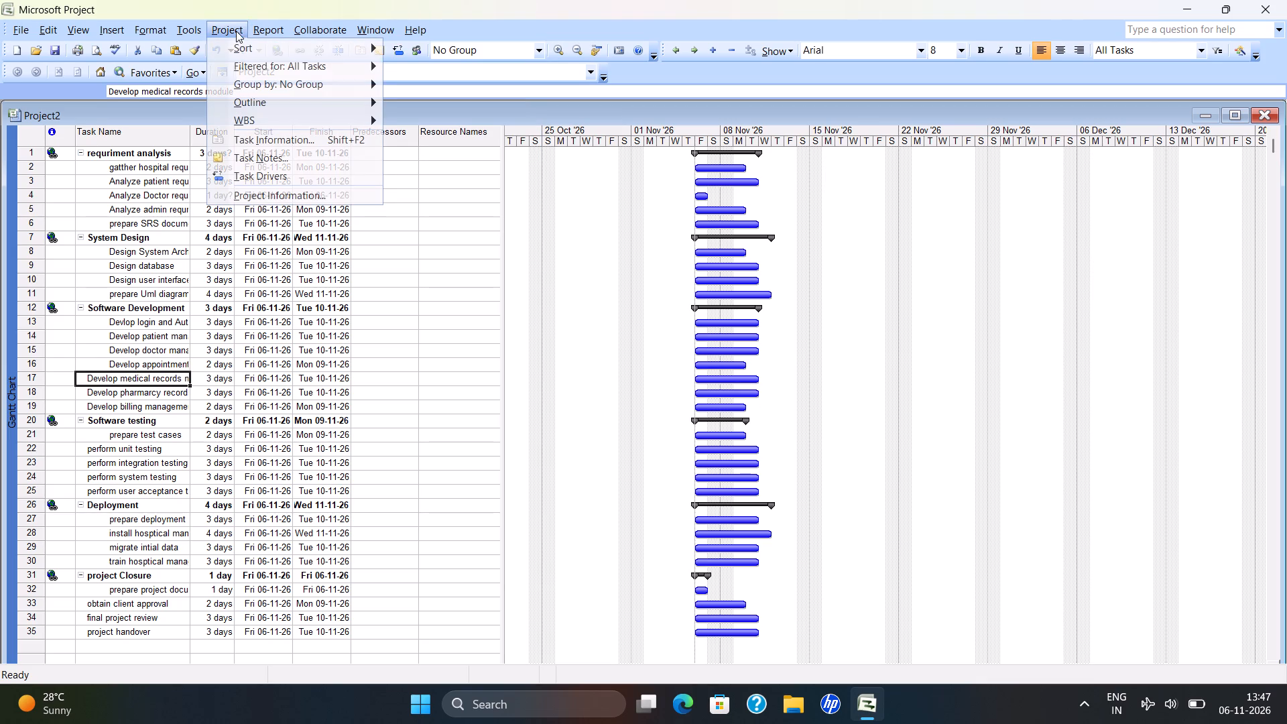
left_click(274, 96)
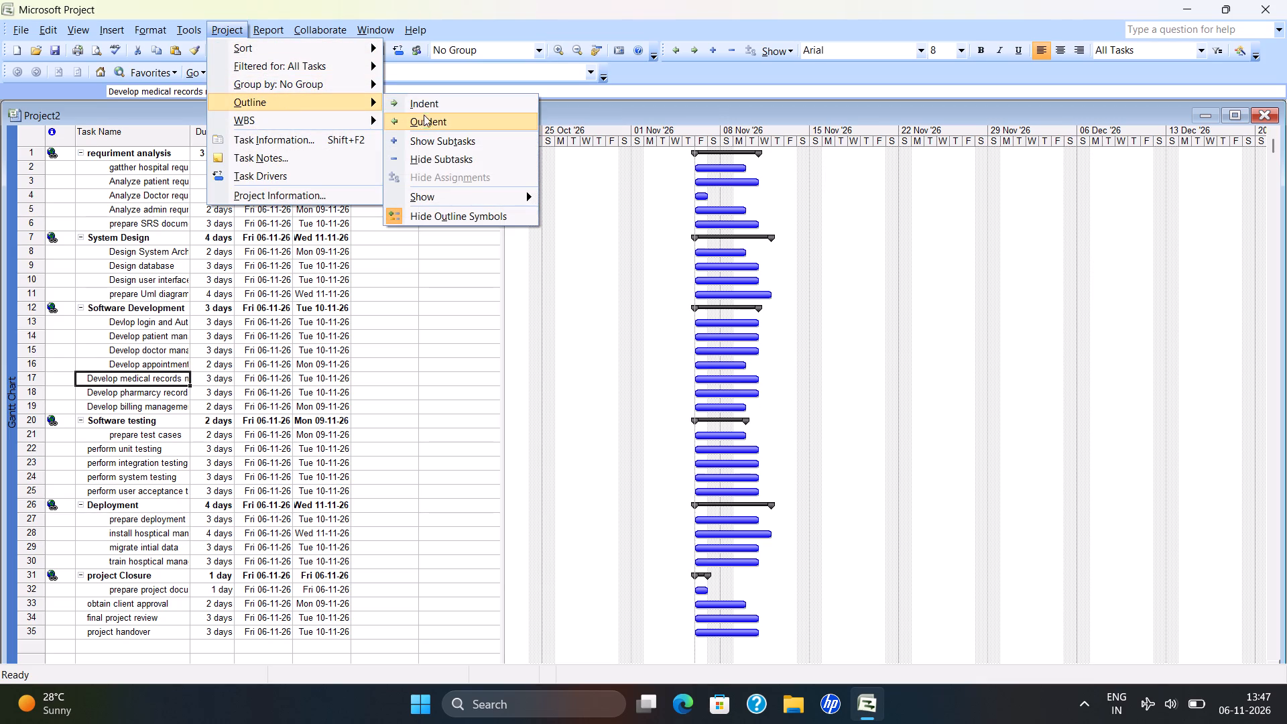
left_click(418, 106)
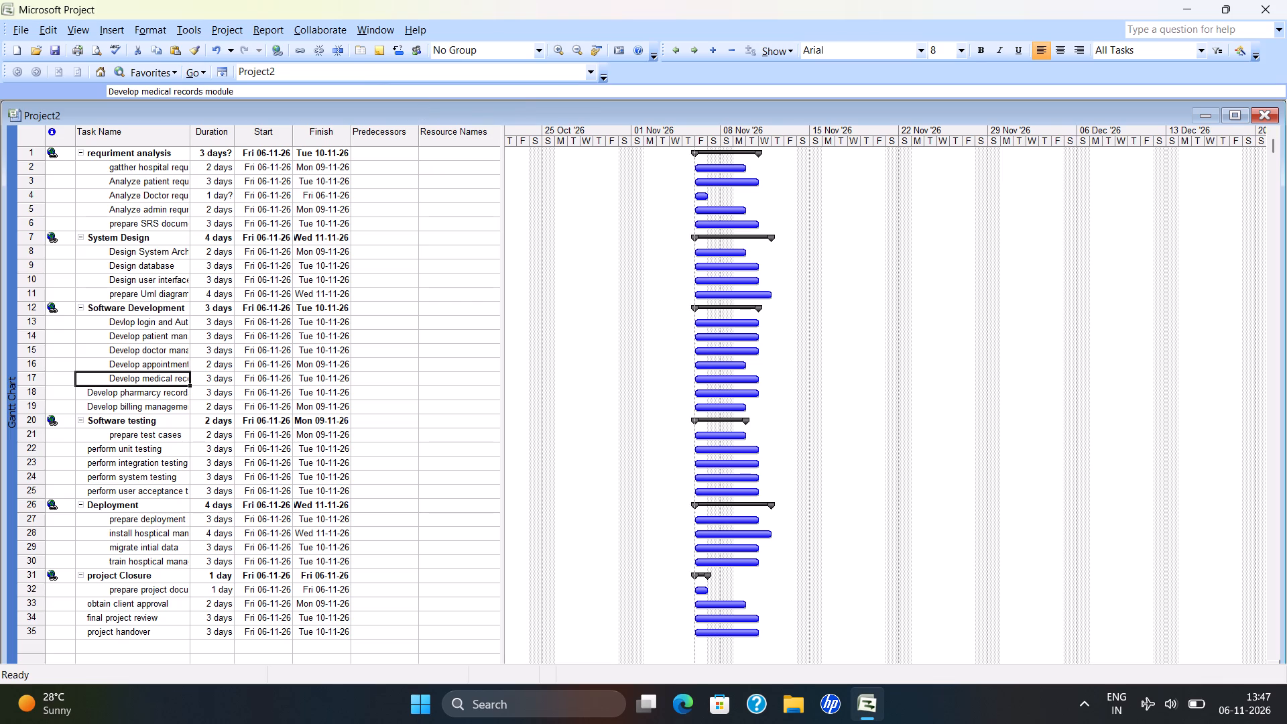
left_click(160, 391)
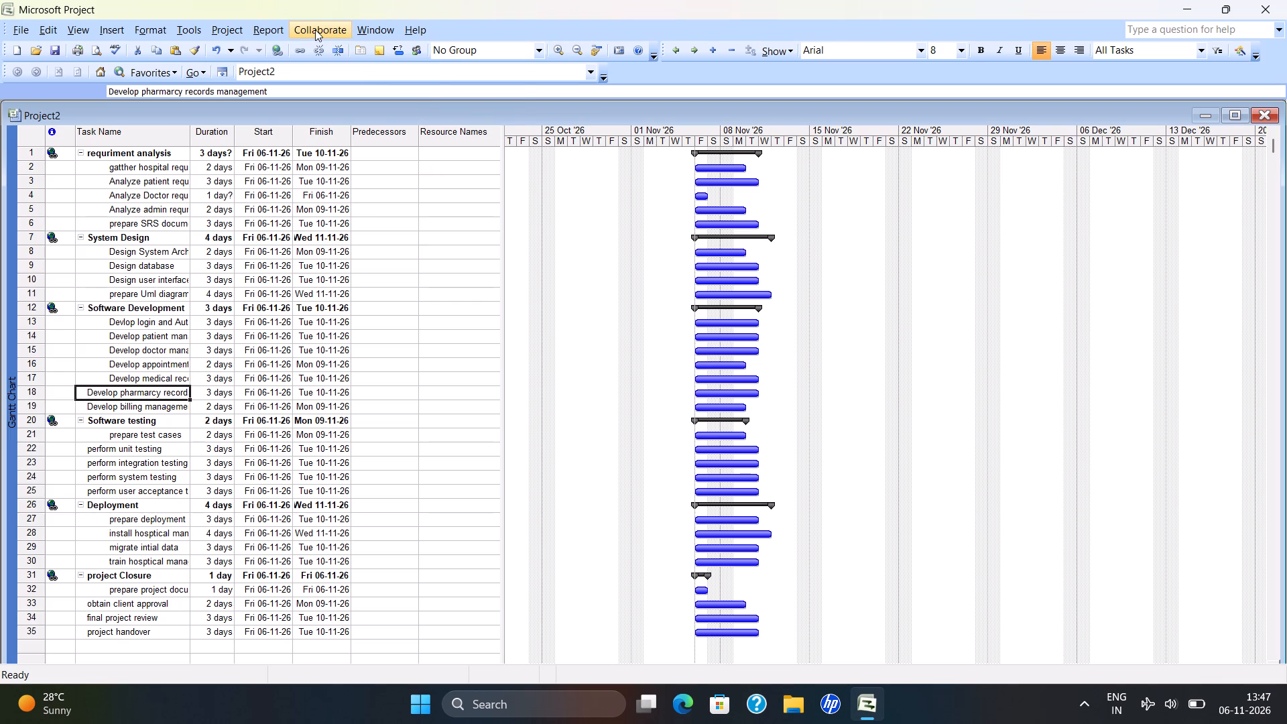
left_click(315, 29)
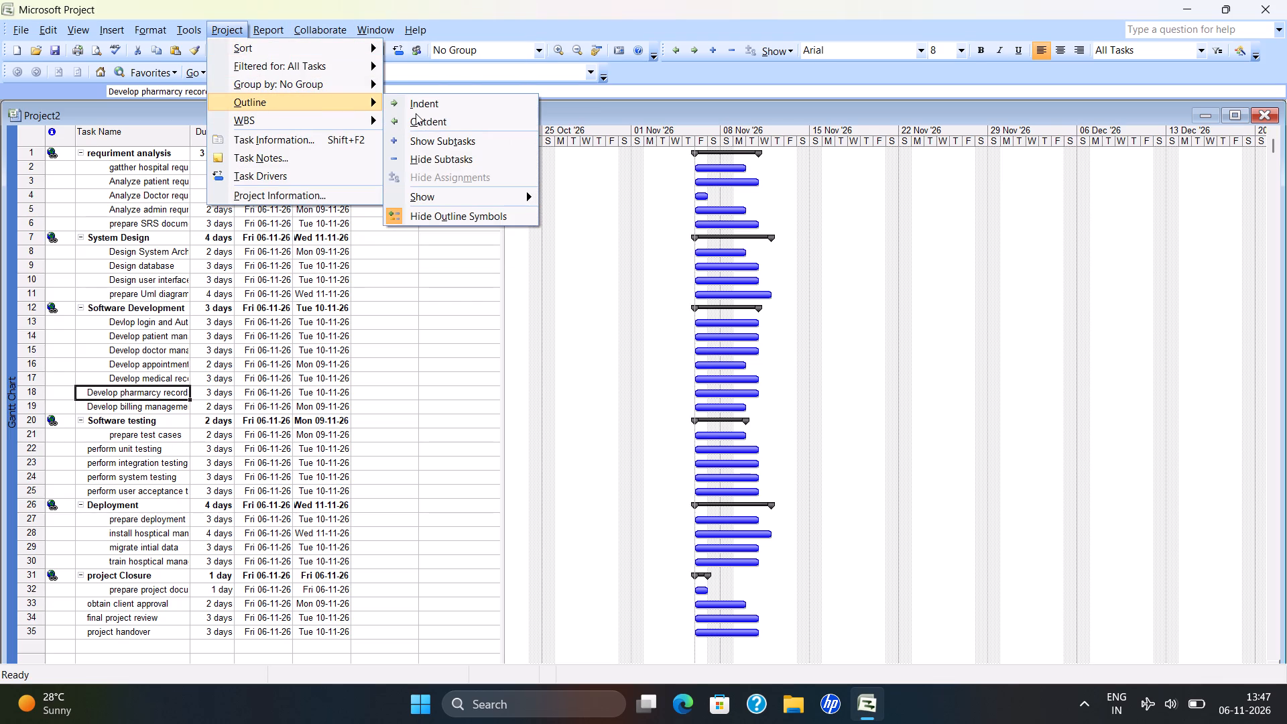
left_click(420, 109)
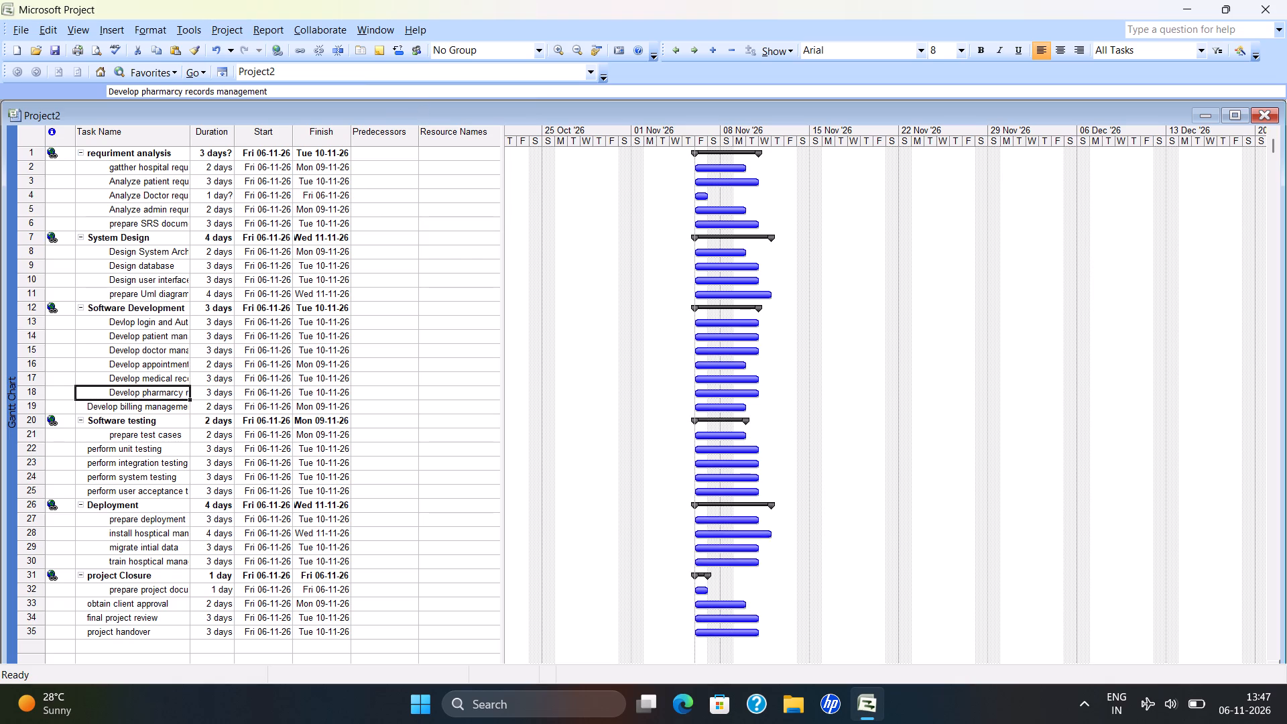
left_click(142, 404)
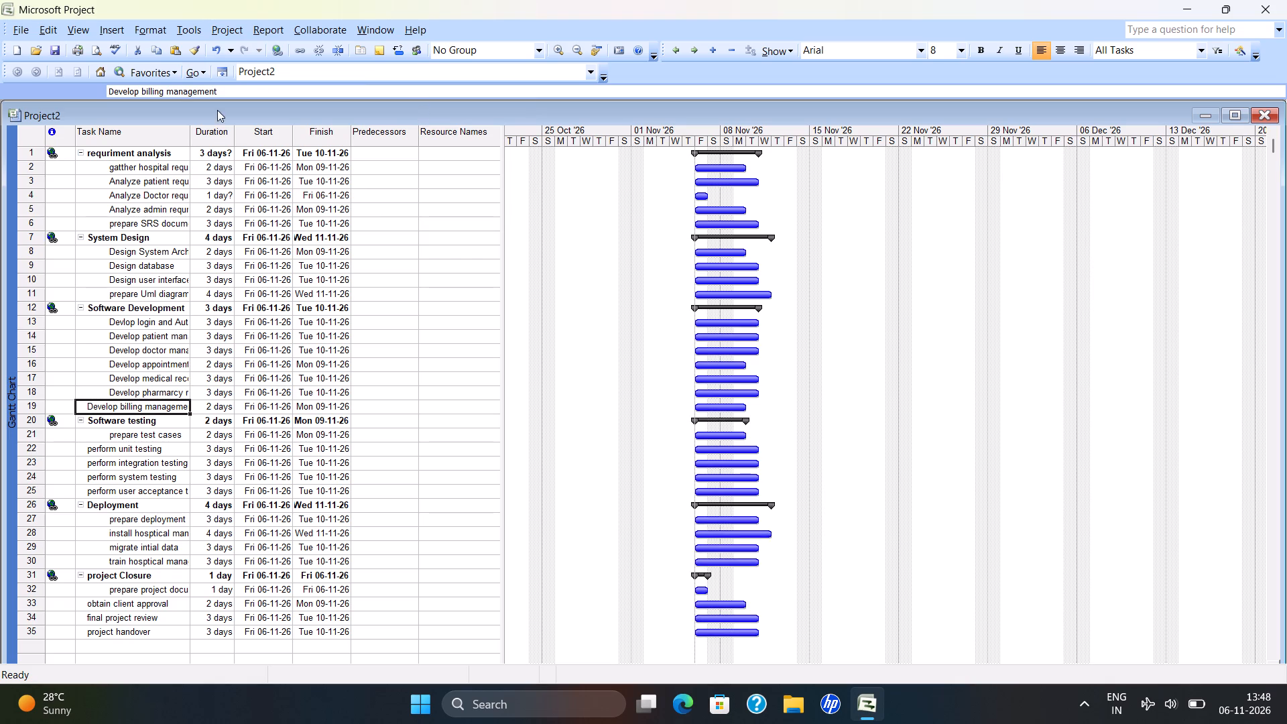
left_click(231, 24)
left_click(262, 101)
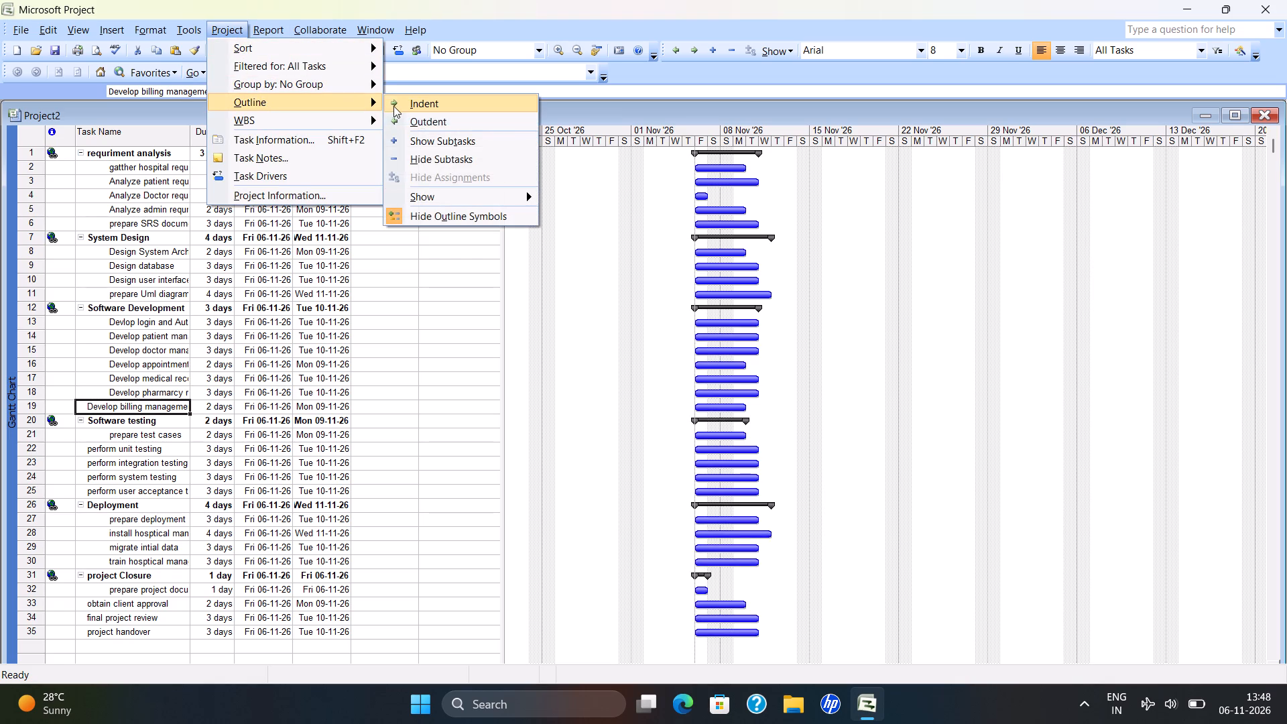
left_click(404, 104)
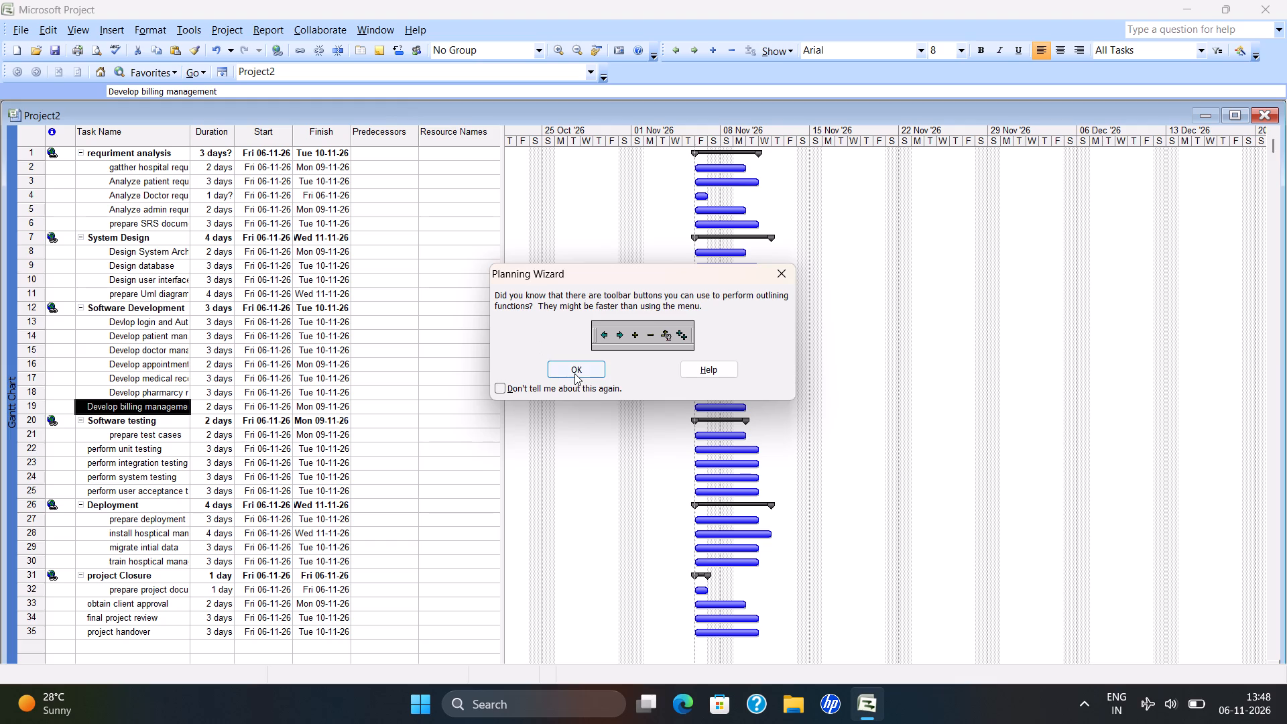
left_click(574, 373)
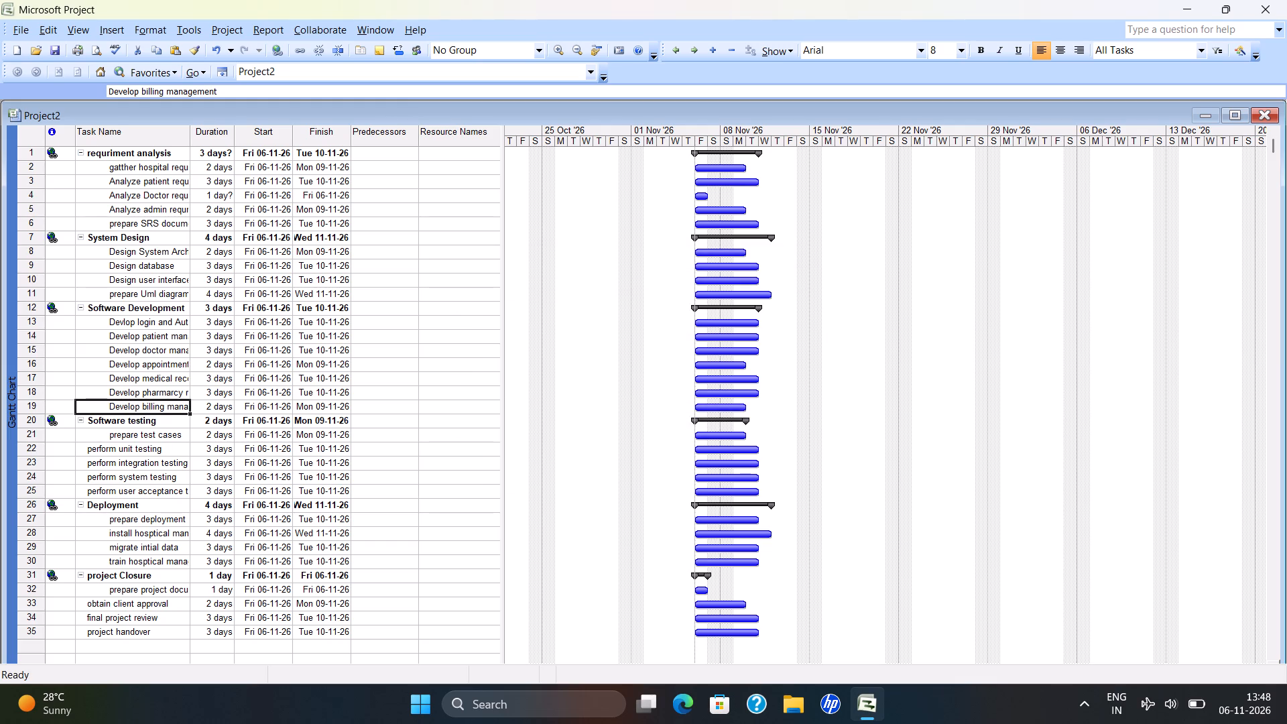
Indent the "perform unit testing", "perform integration testing" and "perform system testing" tasks one level as subtasks of Software testing.
scroll(143, 359, "up", 1)
left_click(133, 449)
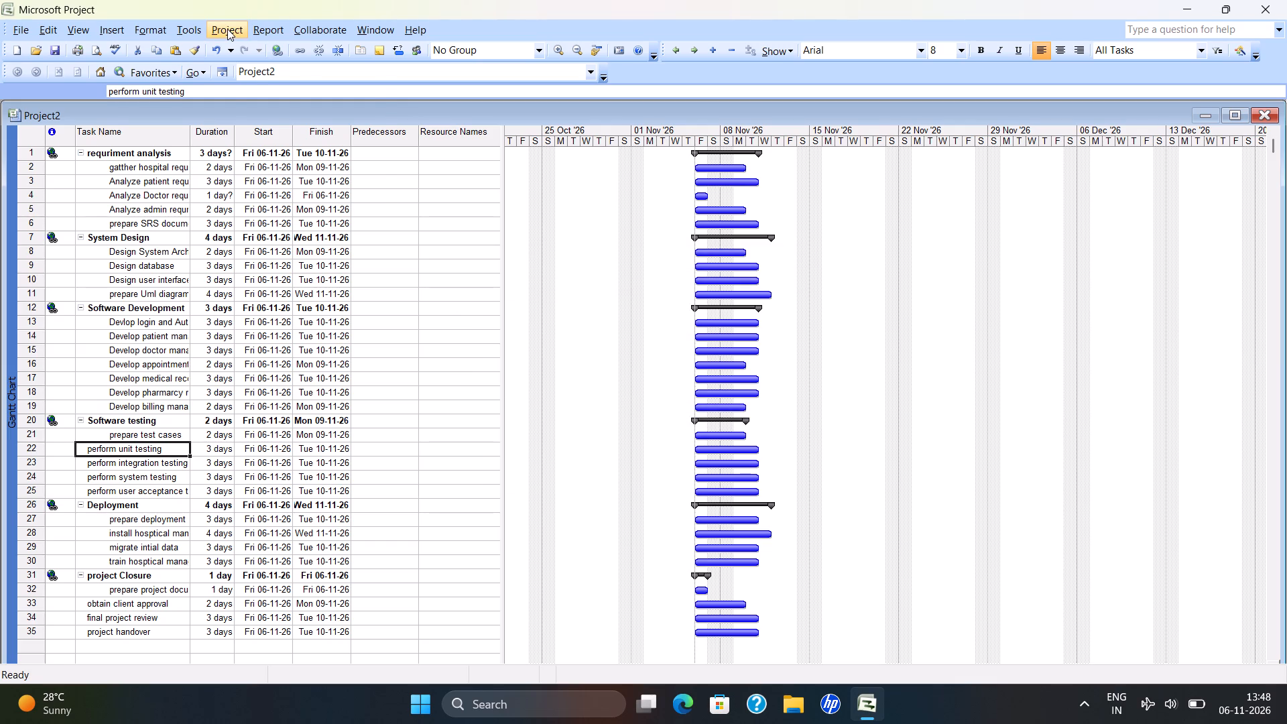
left_click(225, 29)
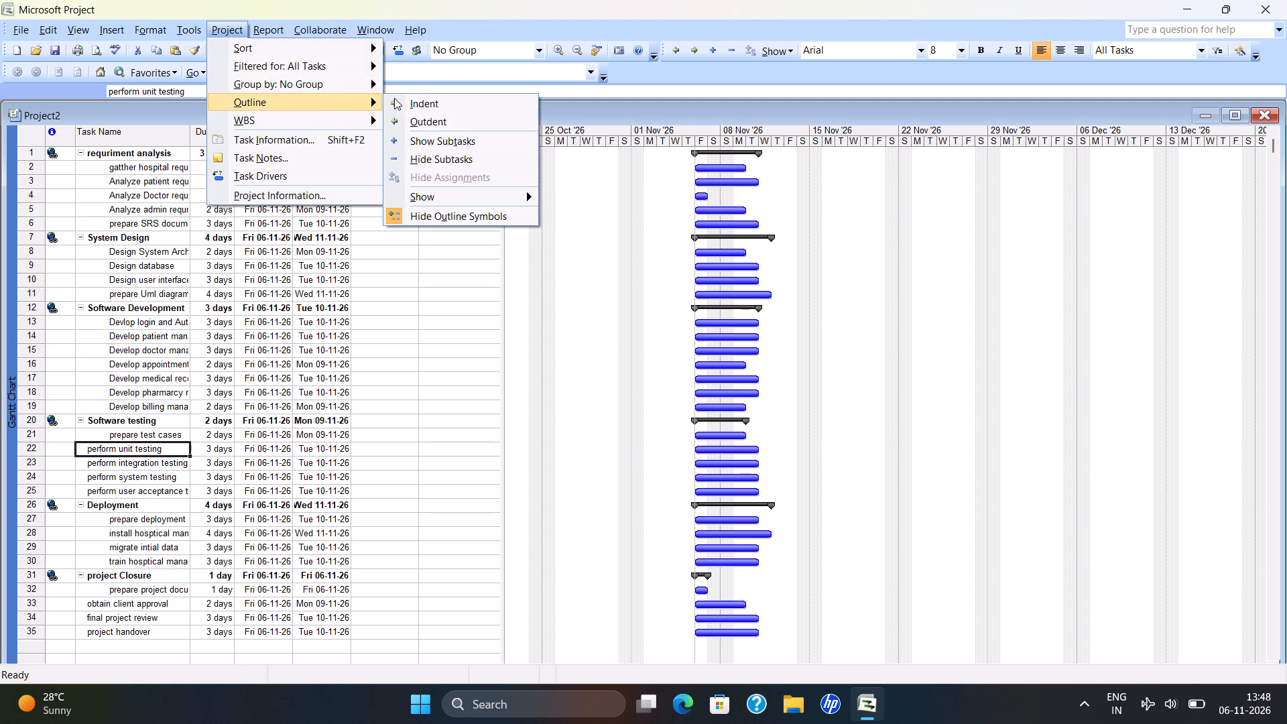
left_click(396, 99)
left_click(115, 458)
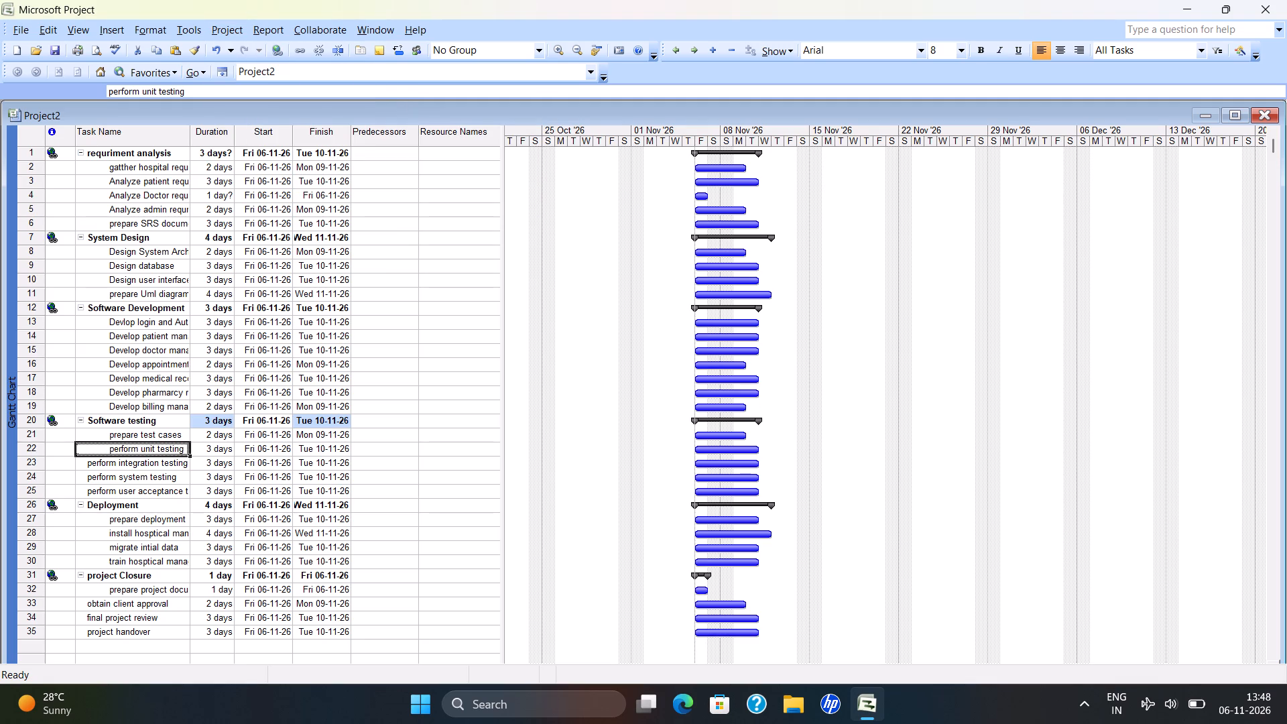
left_click(115, 465)
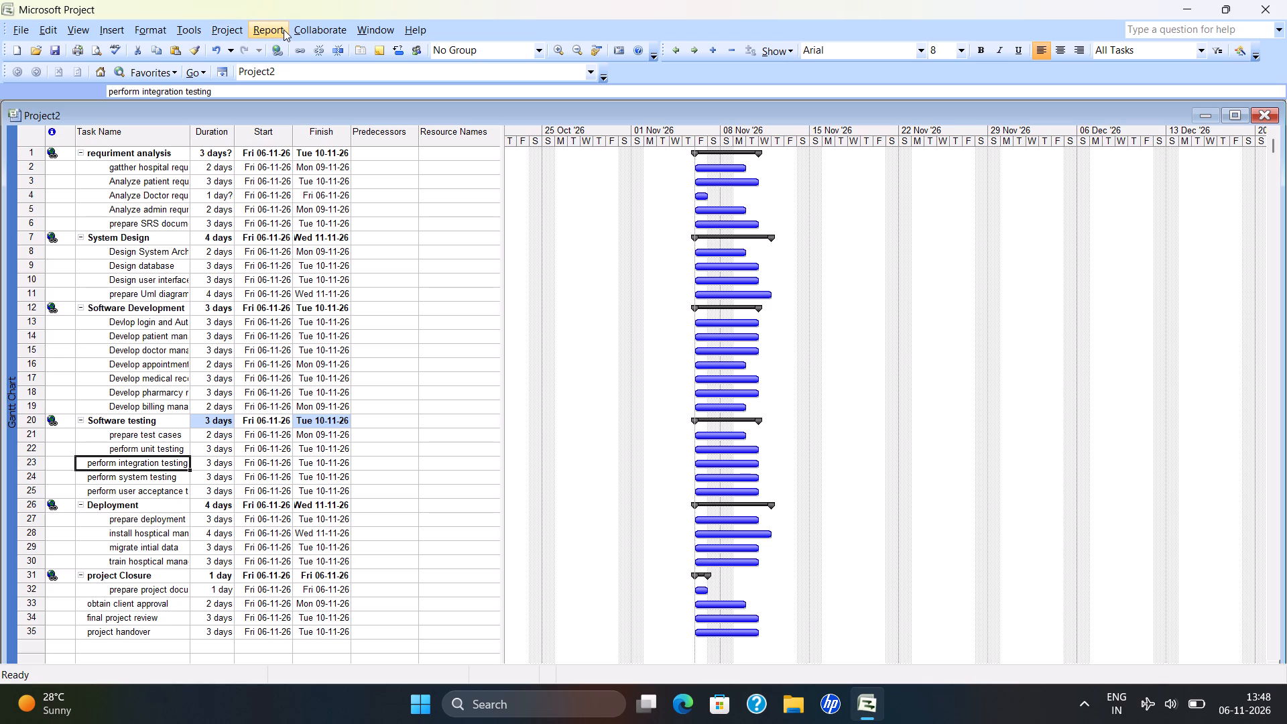
left_click(230, 26)
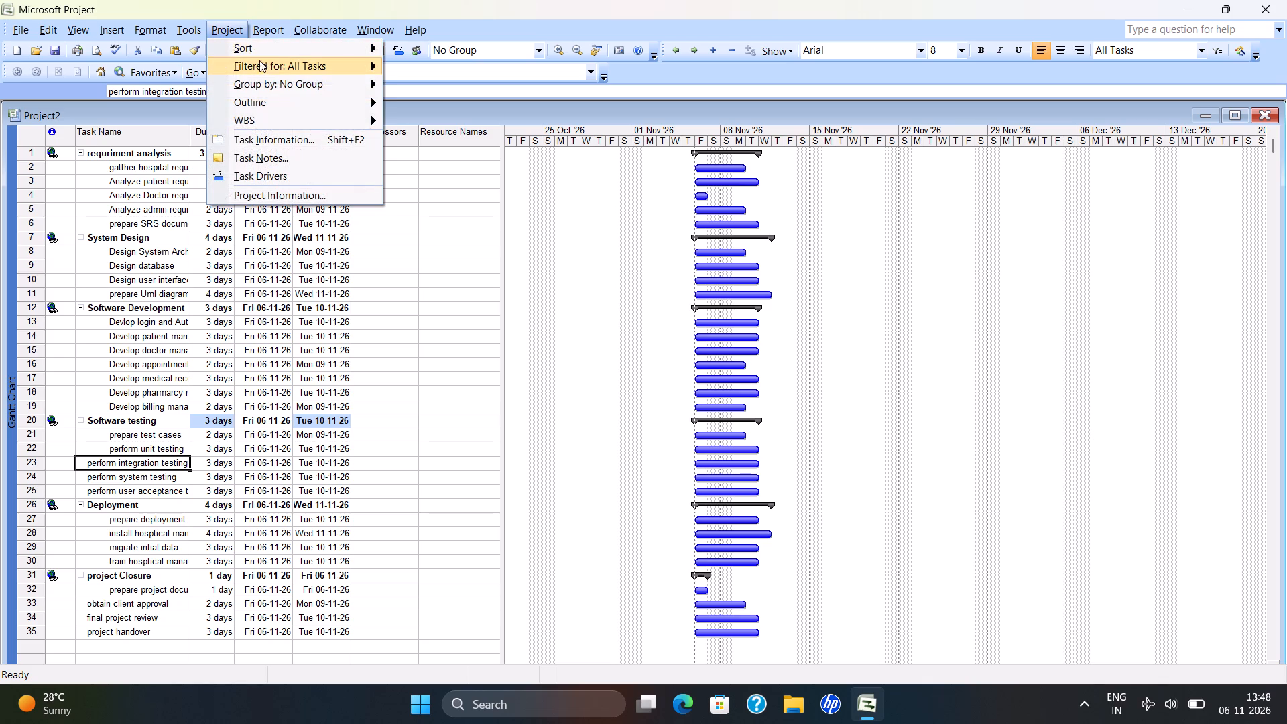
left_click(275, 106)
left_click(429, 104)
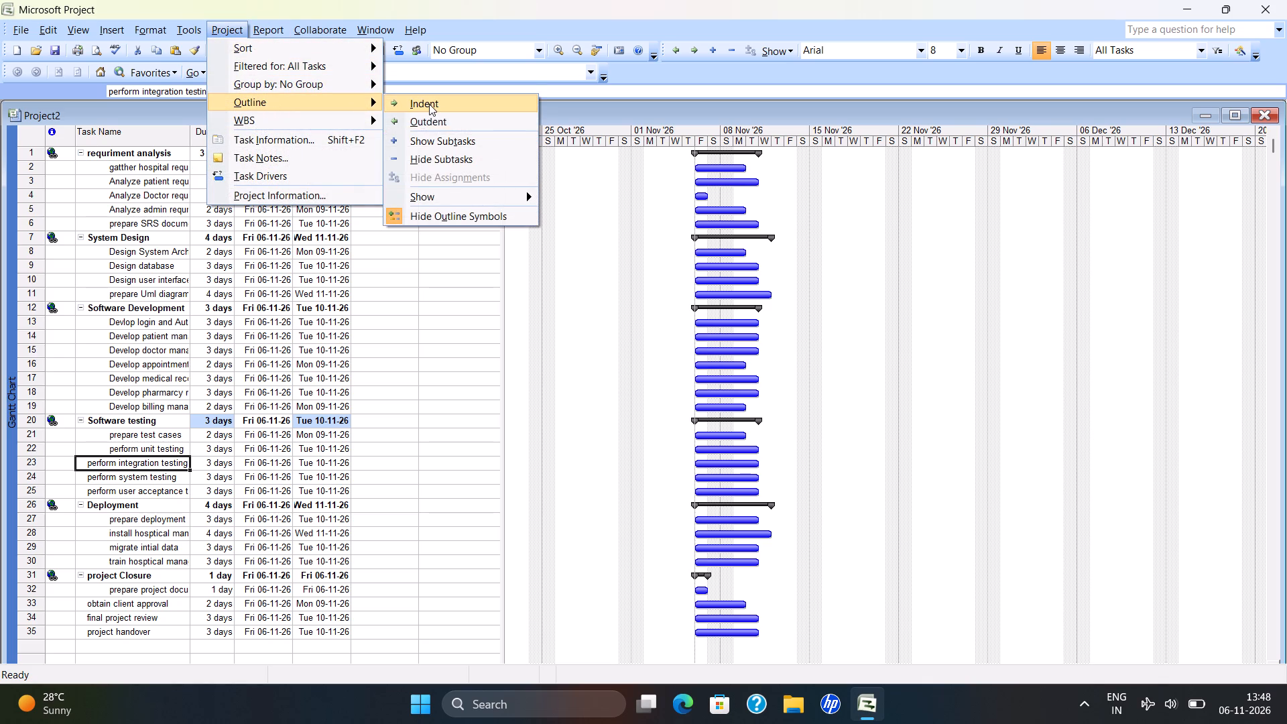
left_click(101, 477)
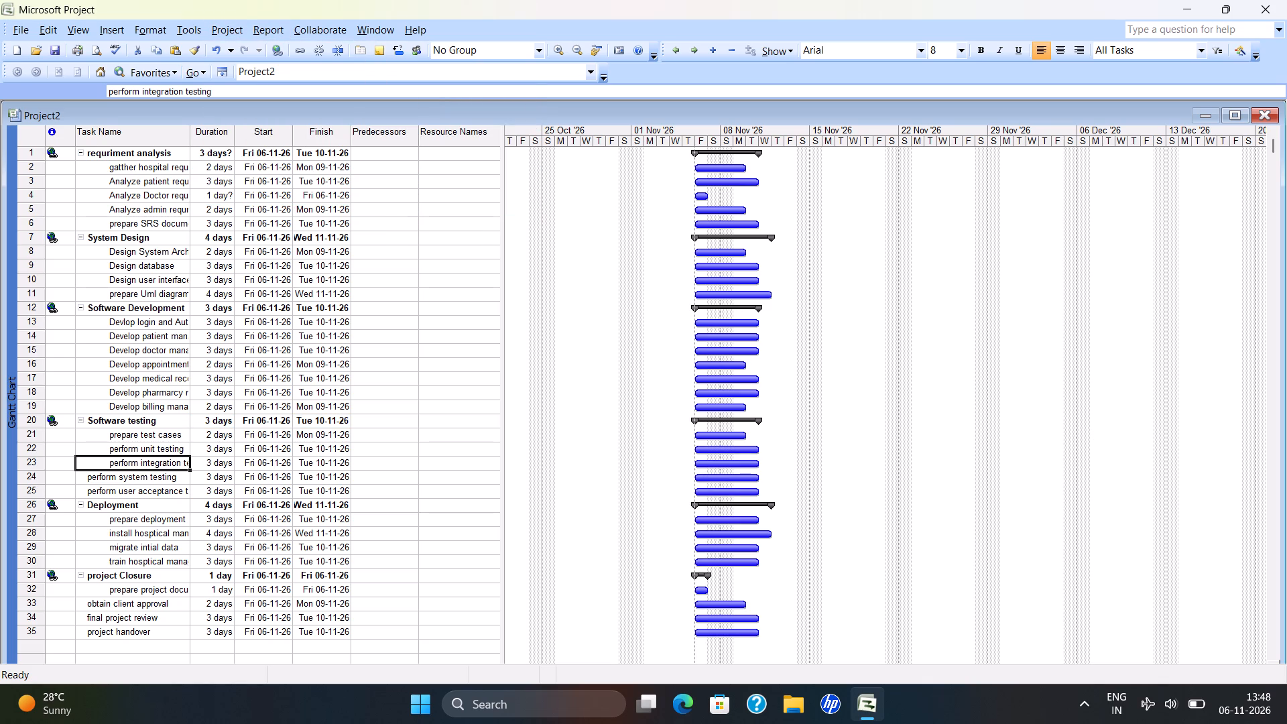
left_click(225, 32)
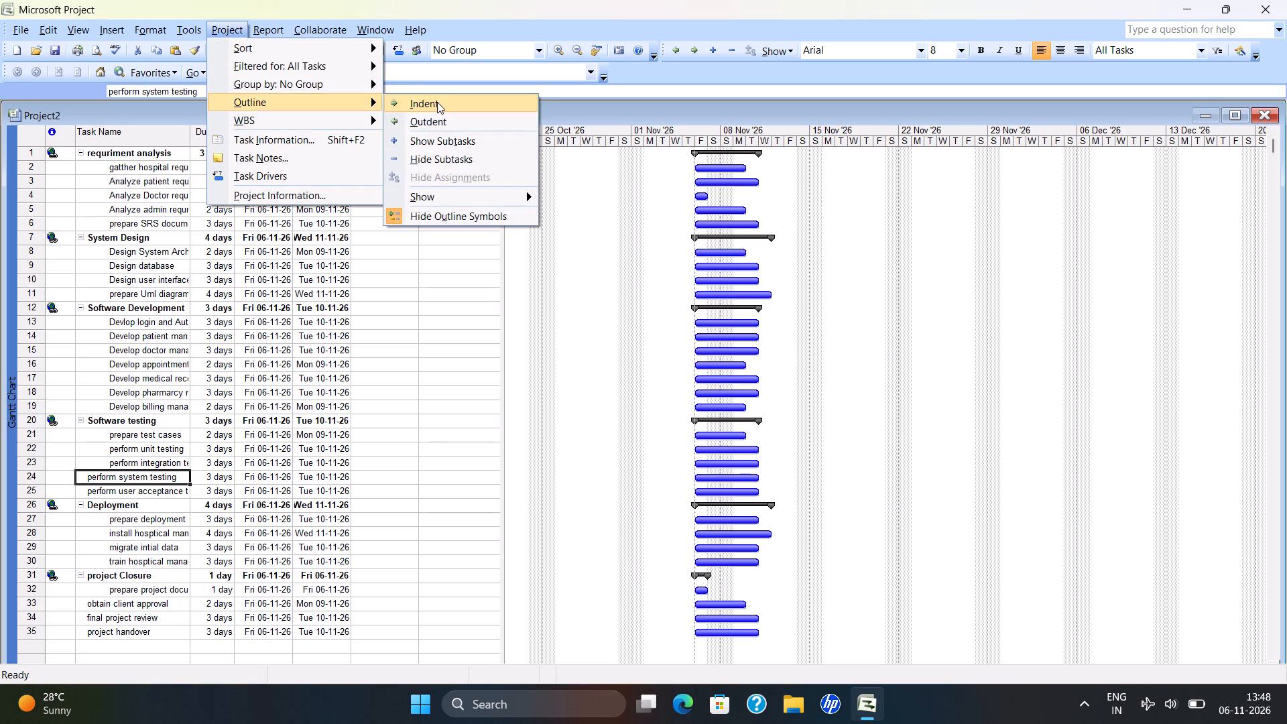
left_click(437, 102)
left_click(560, 375)
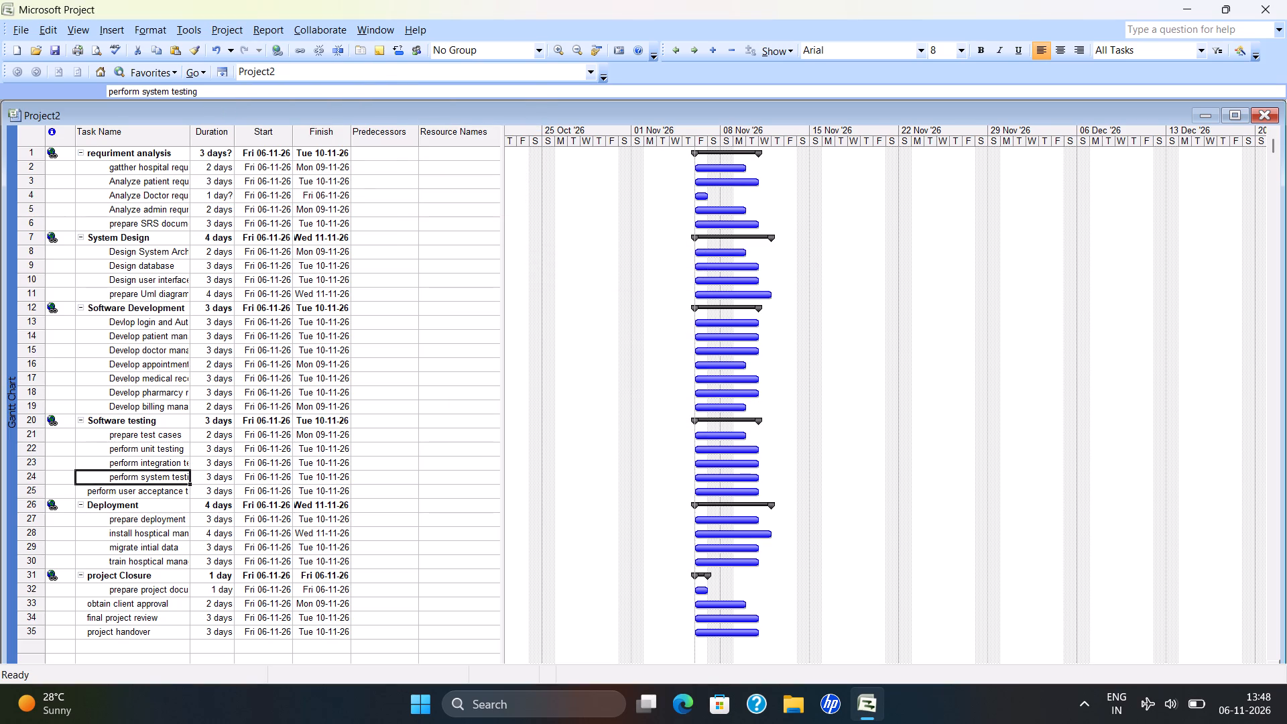
Indent the "perform user acceptance testing" task one level as a subtask of Software testing.
left_click(152, 495)
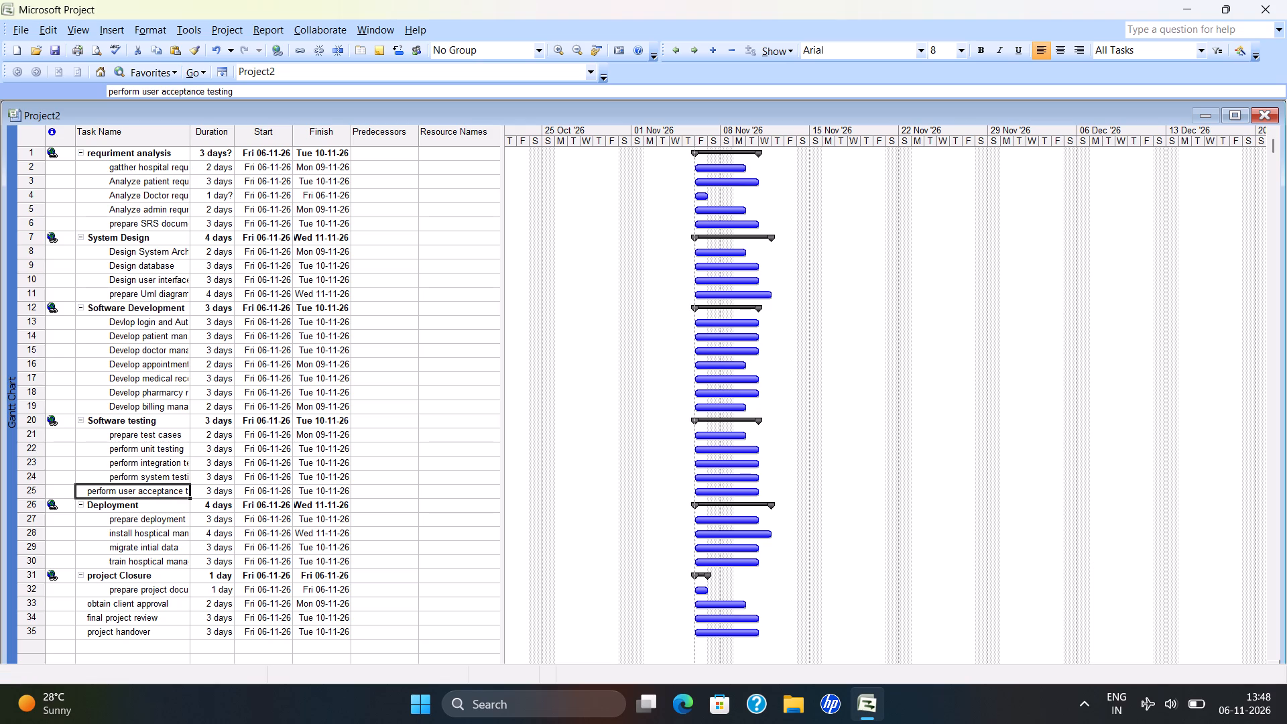
left_click(221, 23)
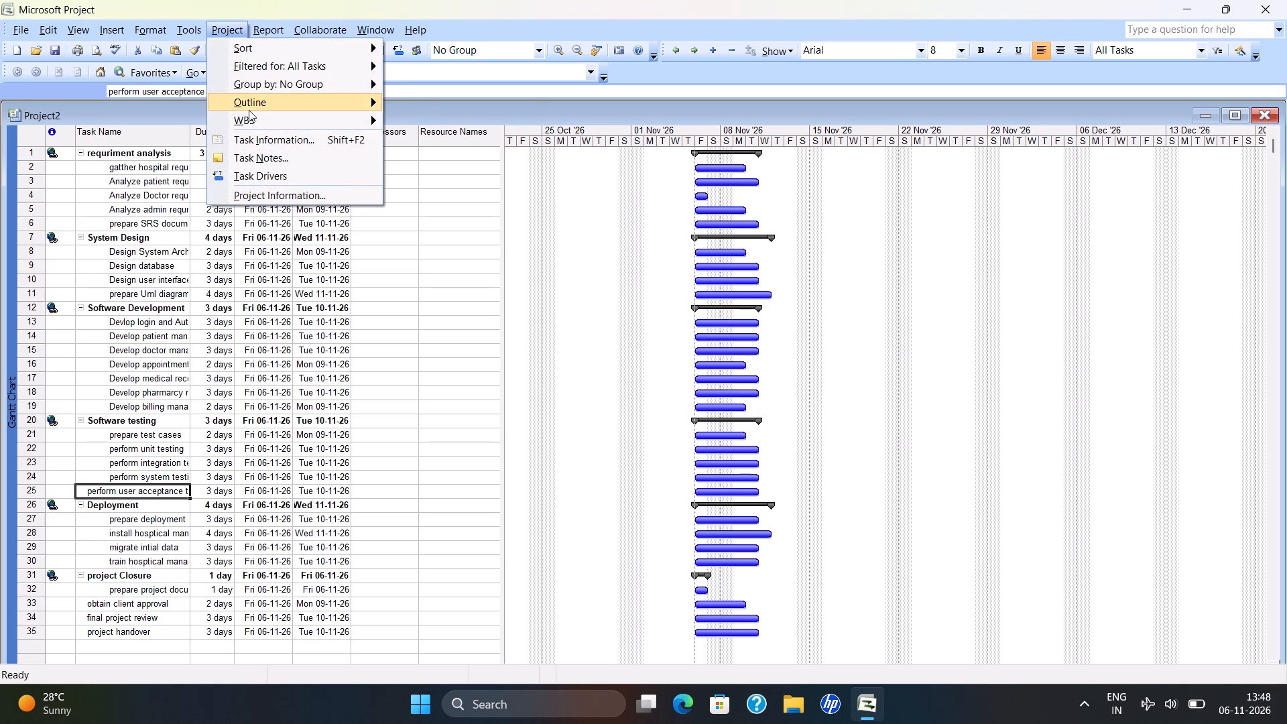
left_click(452, 97)
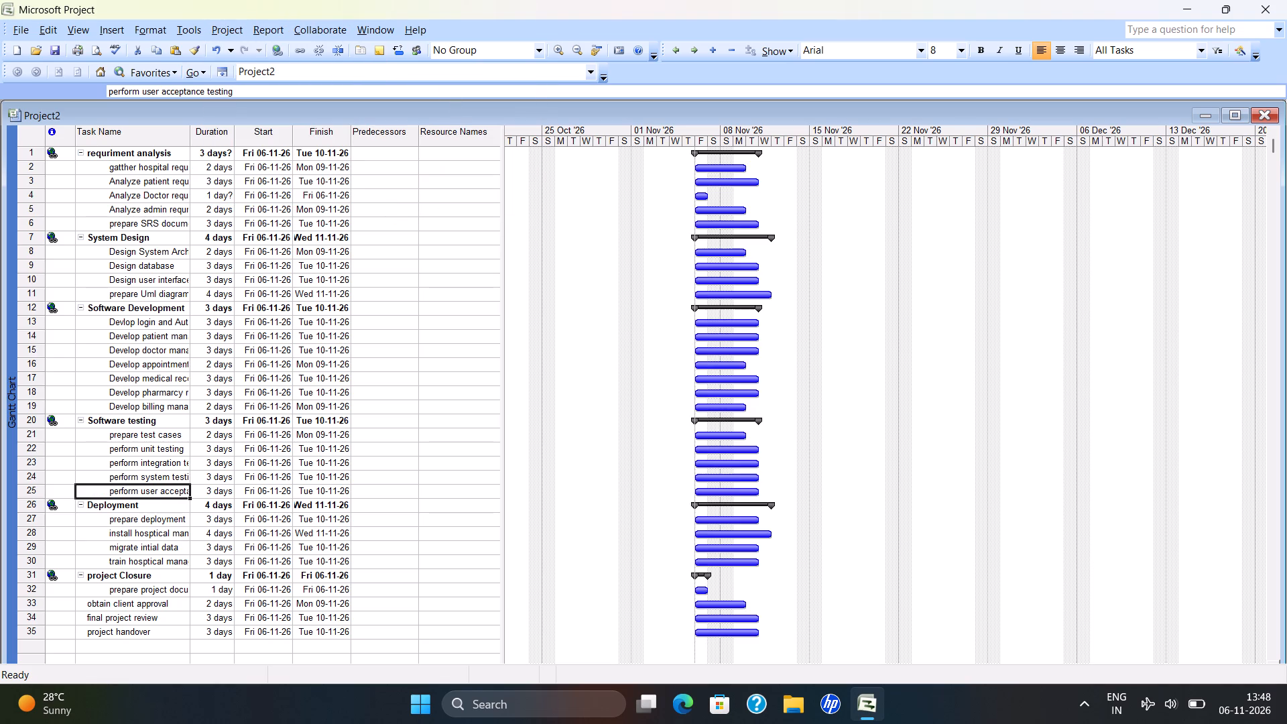
Indent the "obtain client approval" task one level as a subtask of project Closure.
left_click(128, 610)
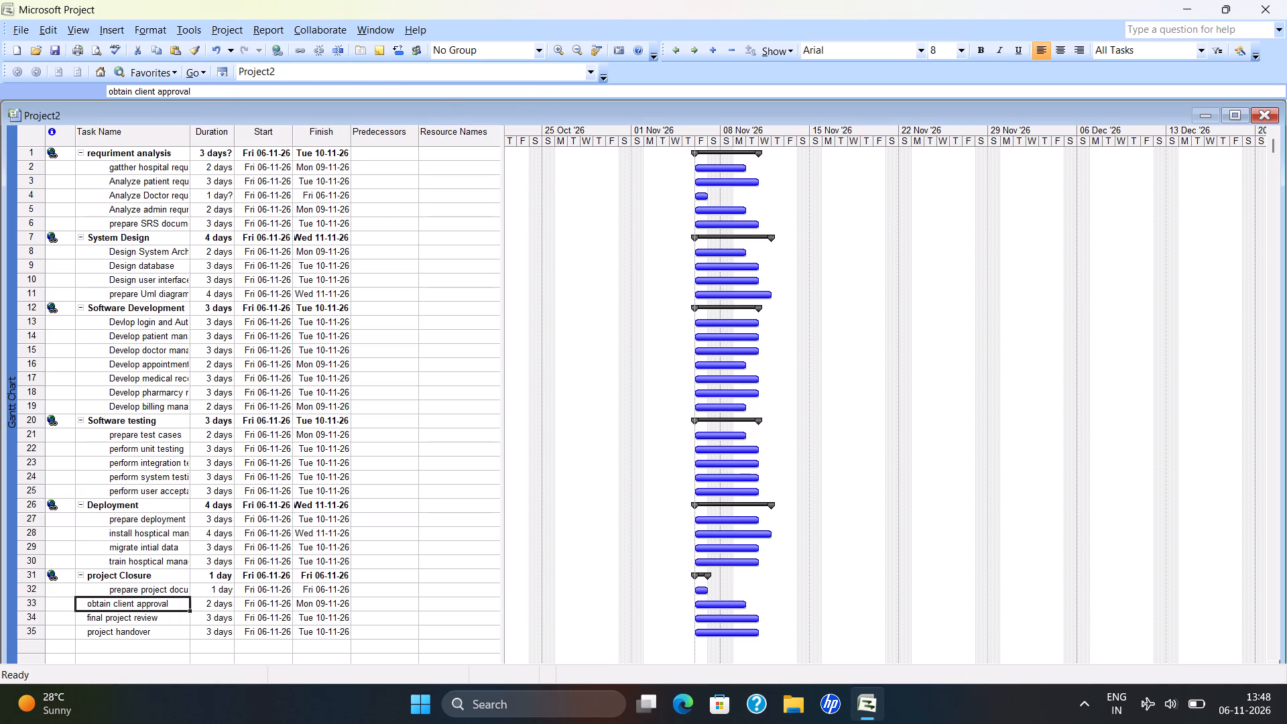
left_click(128, 610)
left_click(217, 35)
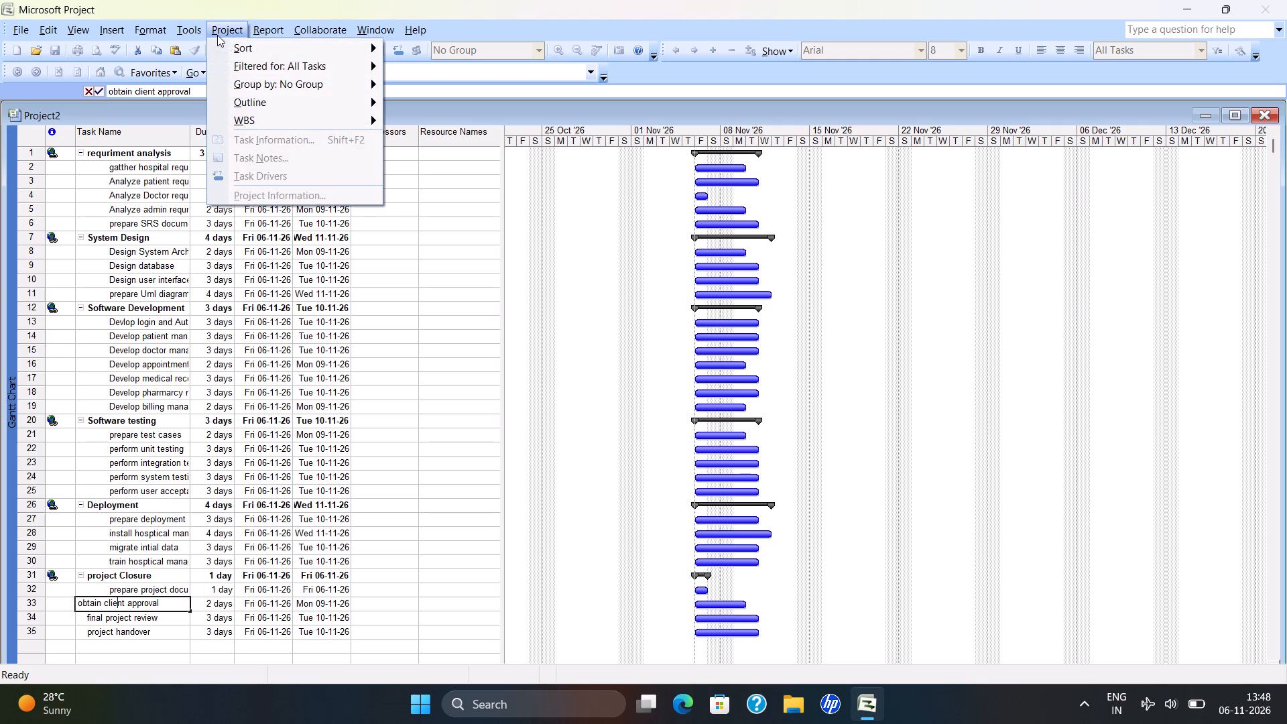
left_click(253, 99)
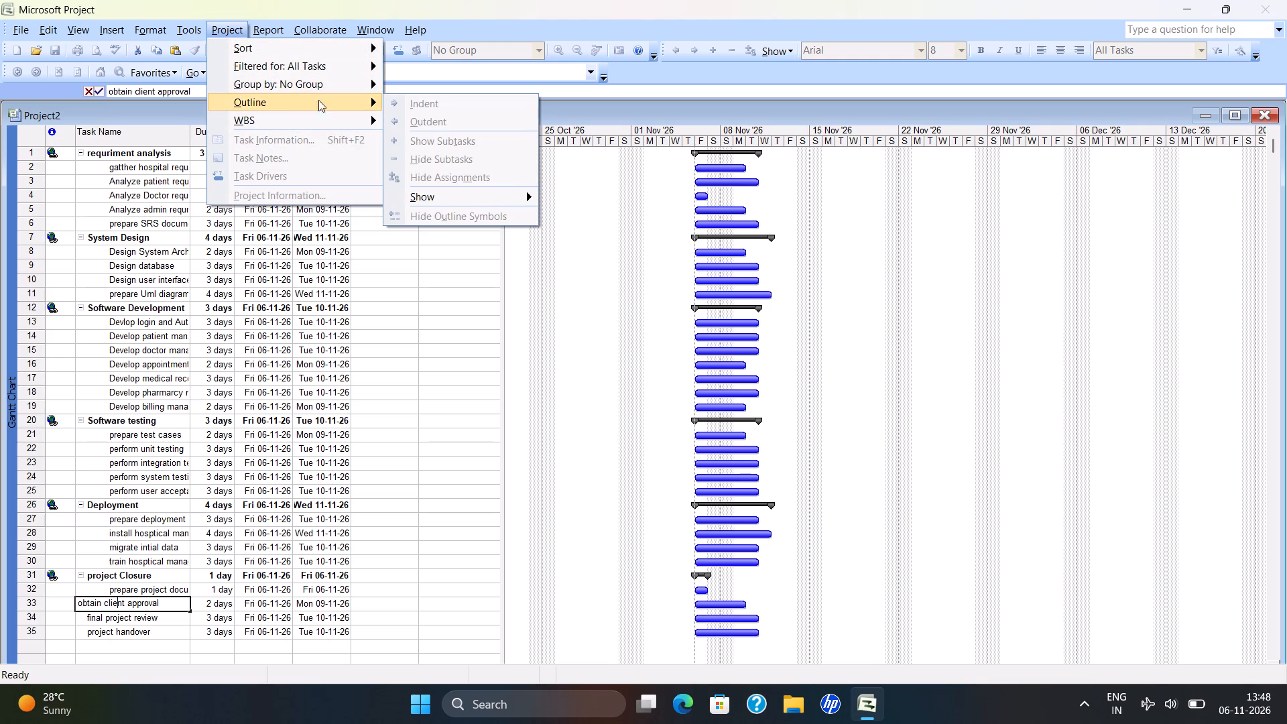
left_click(95, 587)
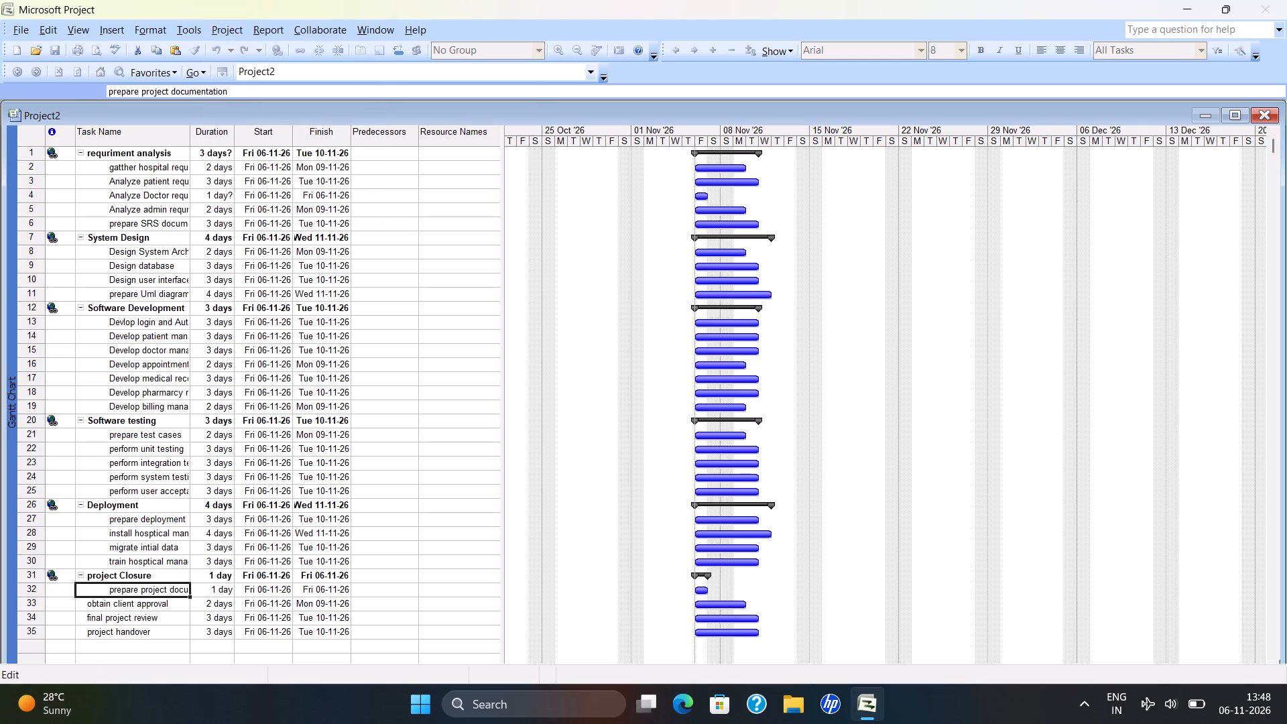
left_click(95, 601)
left_click(231, 22)
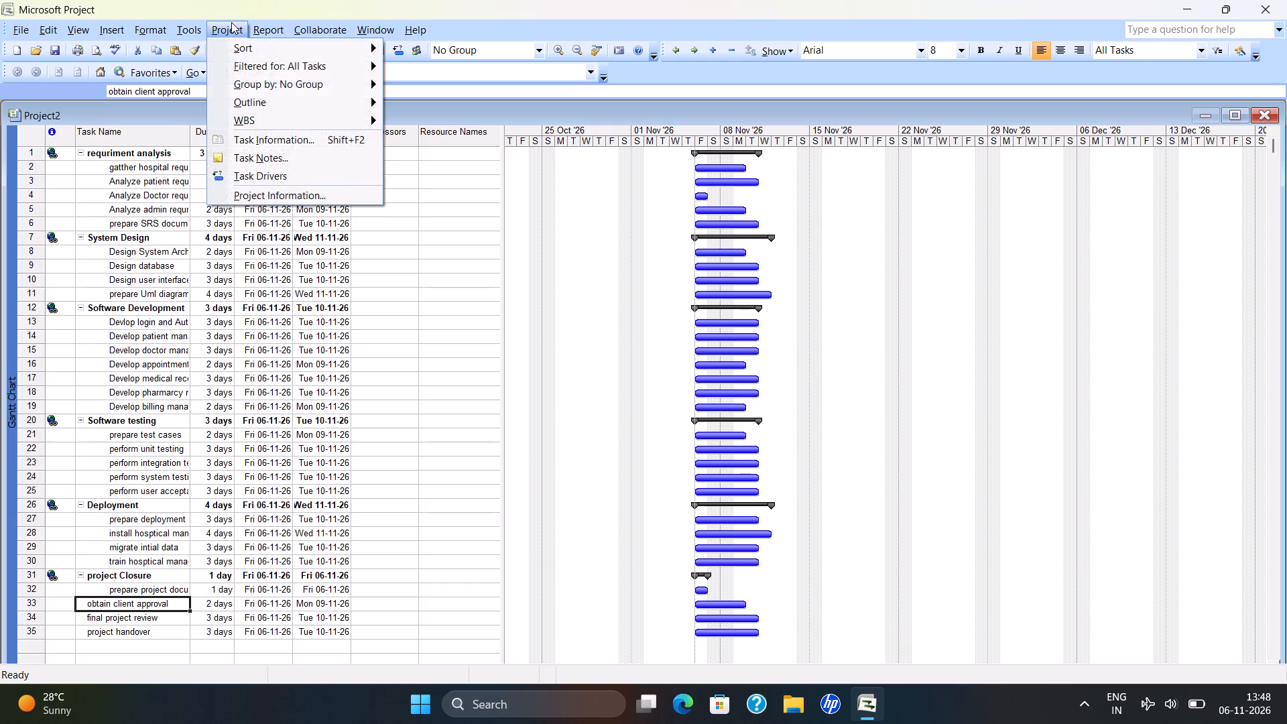
left_click(269, 99)
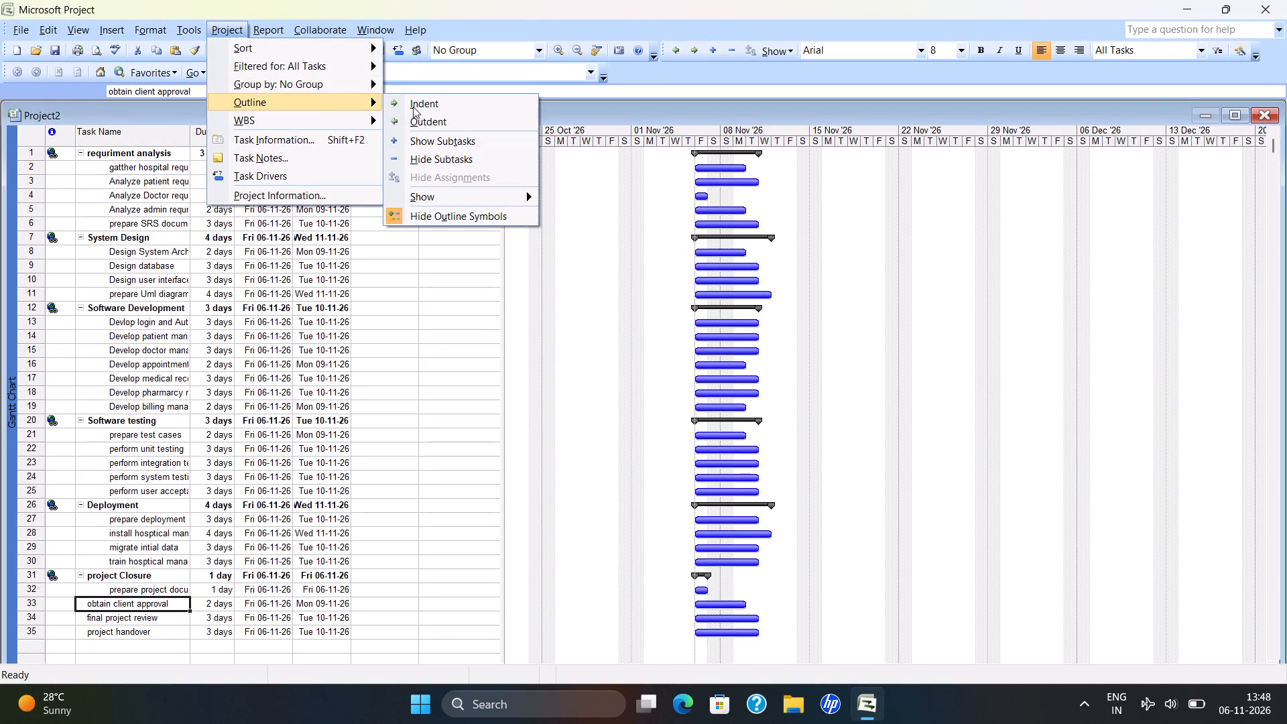
left_click(413, 108)
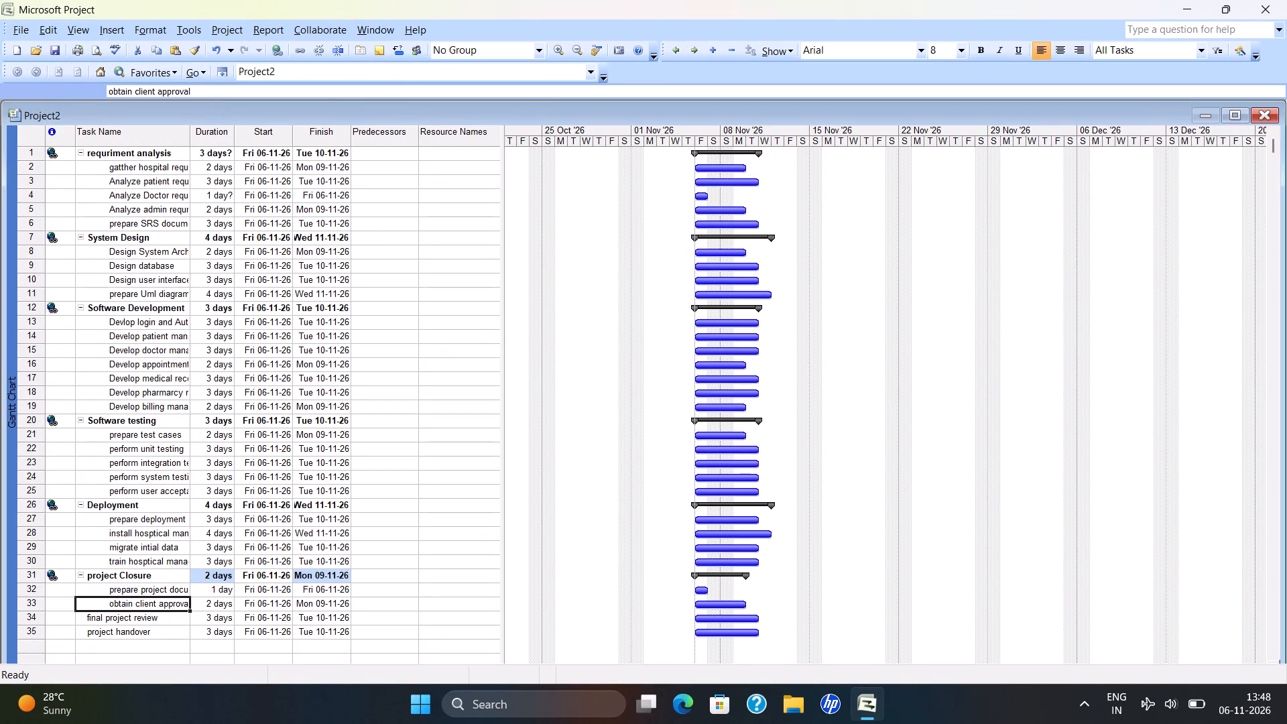
Indent the "final project review" and "project handover" tasks one level as subtasks of project Closure.
left_click(99, 621)
left_click(225, 32)
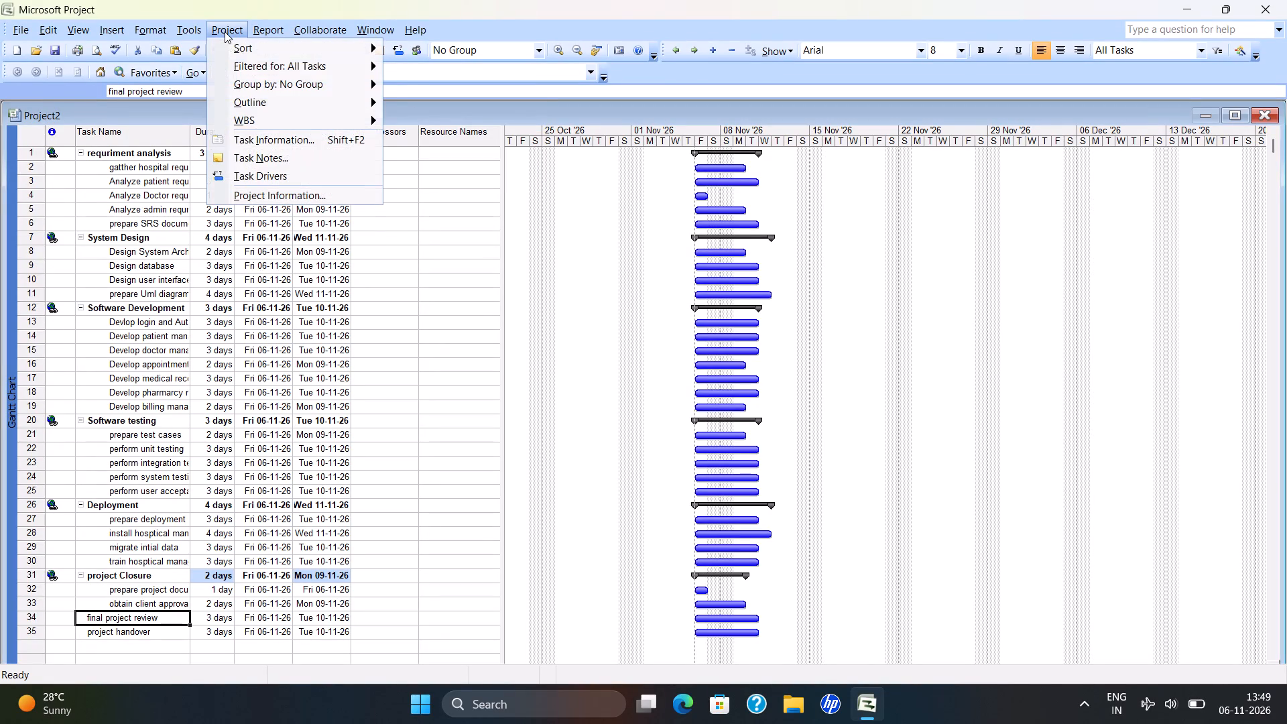
left_click(257, 103)
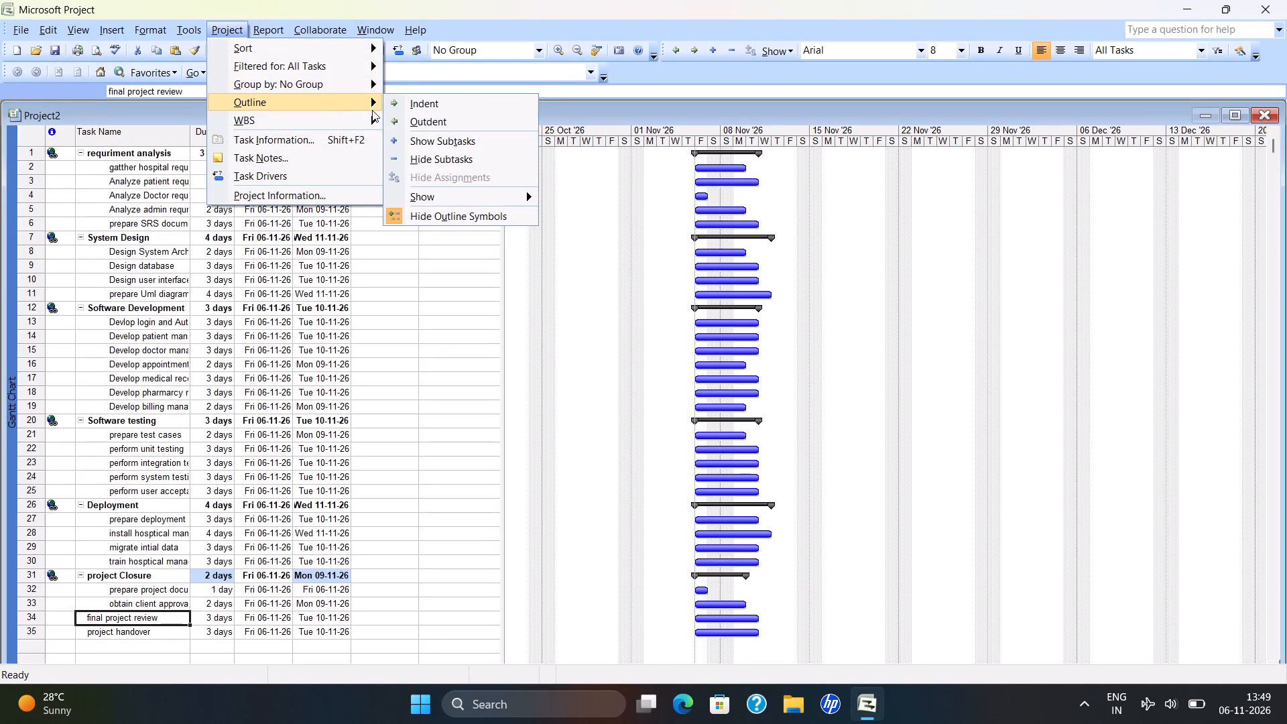
left_click(406, 107)
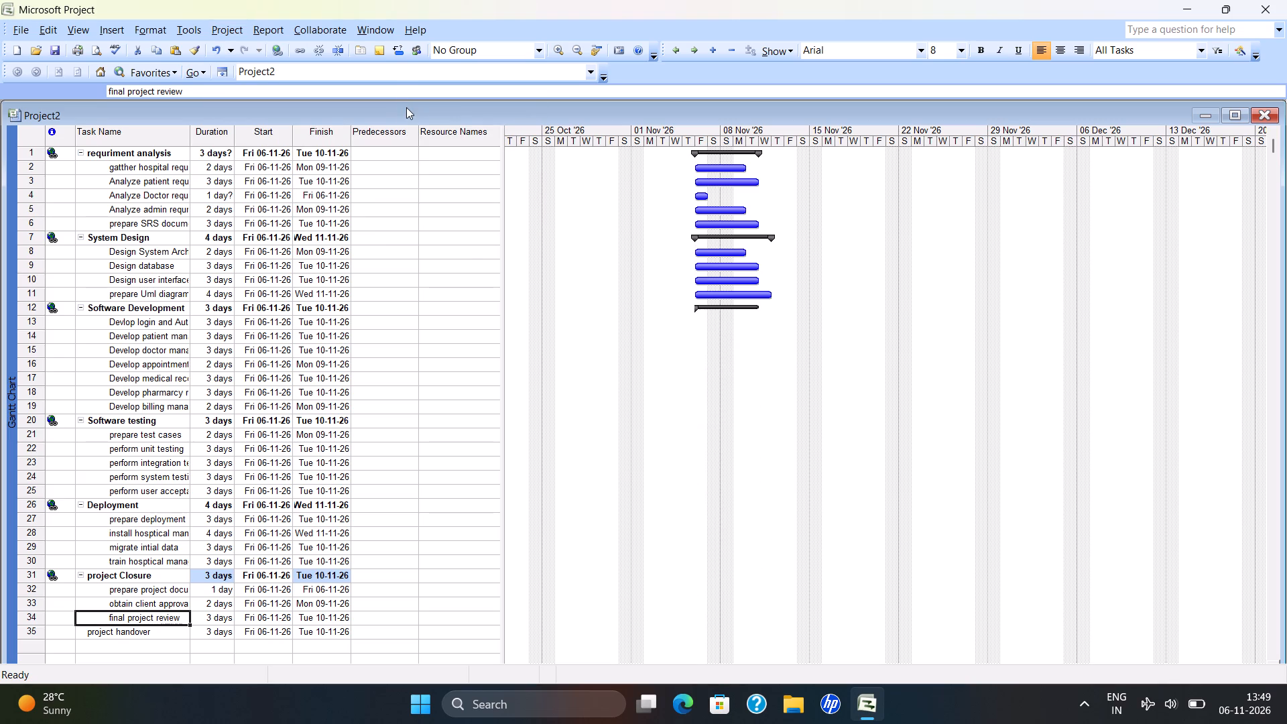
left_click(138, 631)
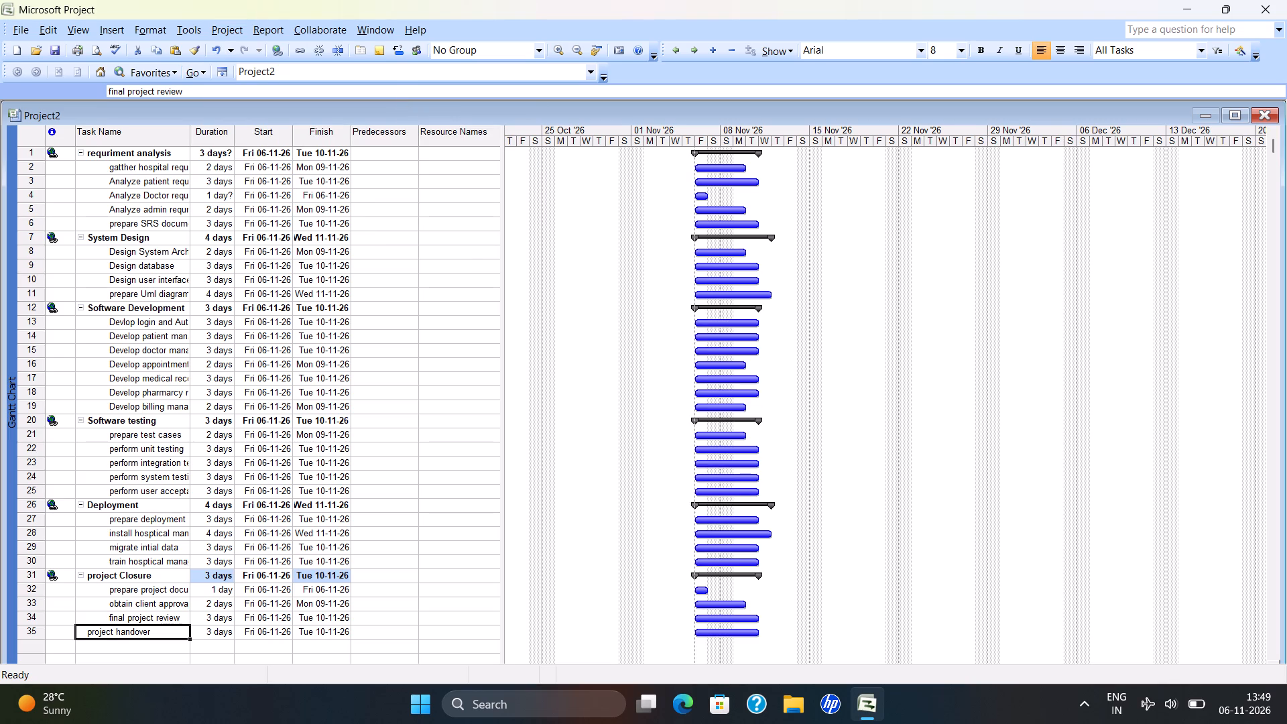
left_click(234, 36)
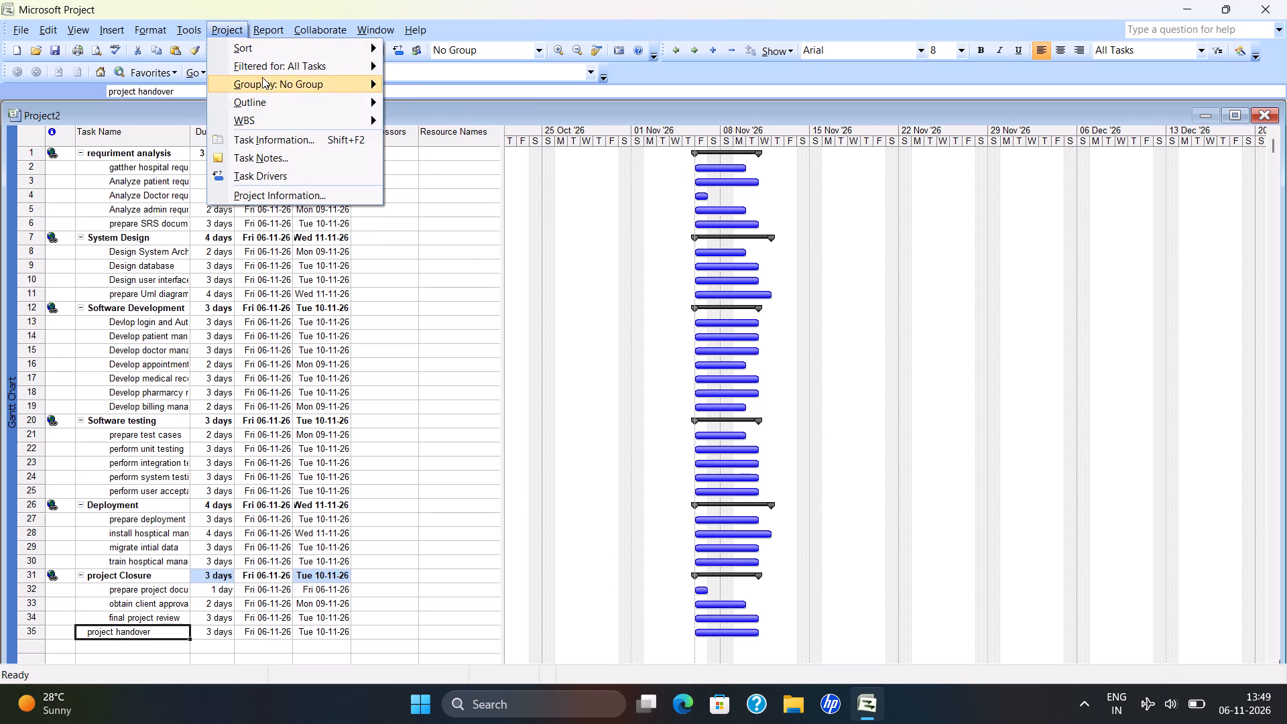
left_click(265, 97)
left_click(391, 104)
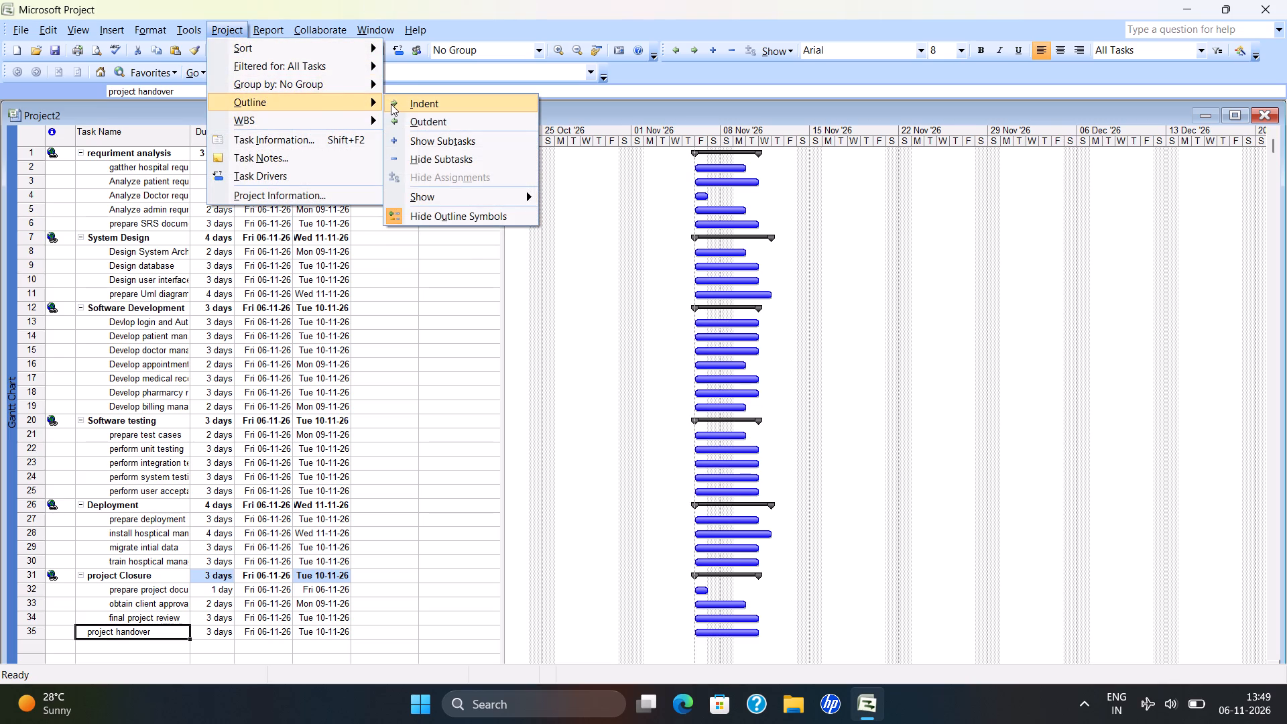
left_click(574, 370)
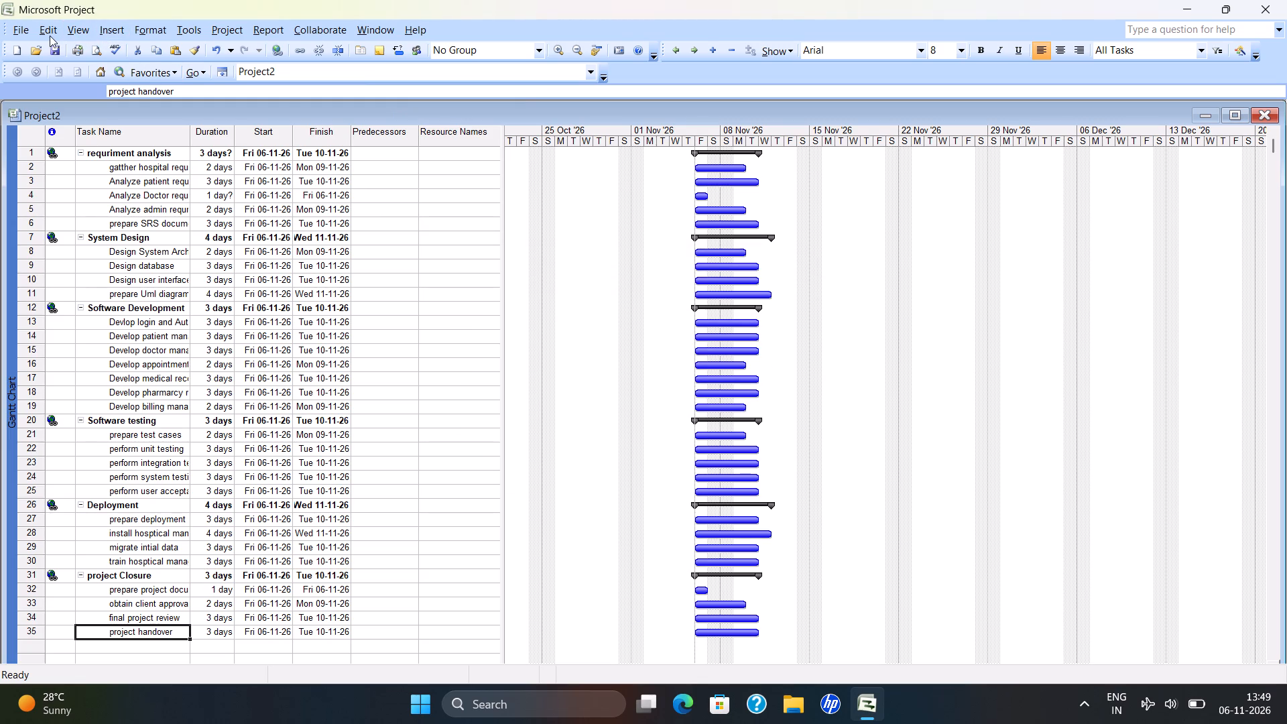
Switch the project from the Gantt Chart to the Network Diagram view.
left_click(76, 29)
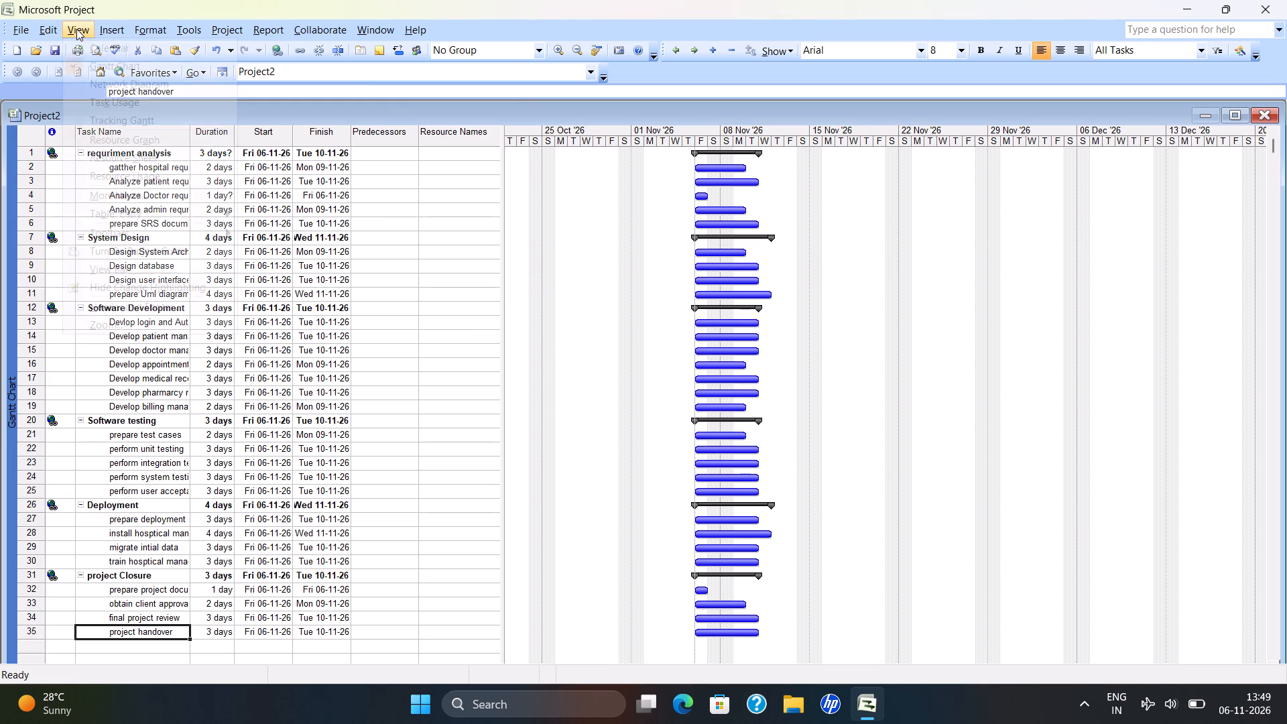
left_click(129, 84)
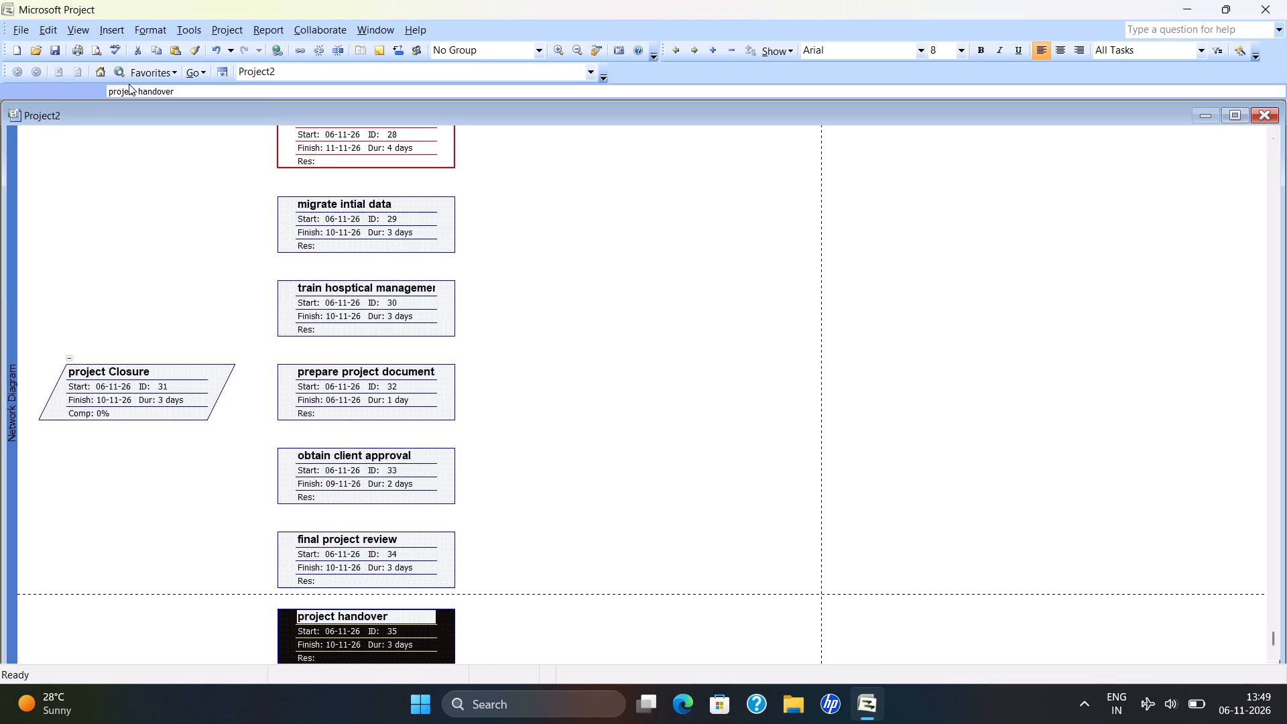
scroll(170, 225, "up", 10)
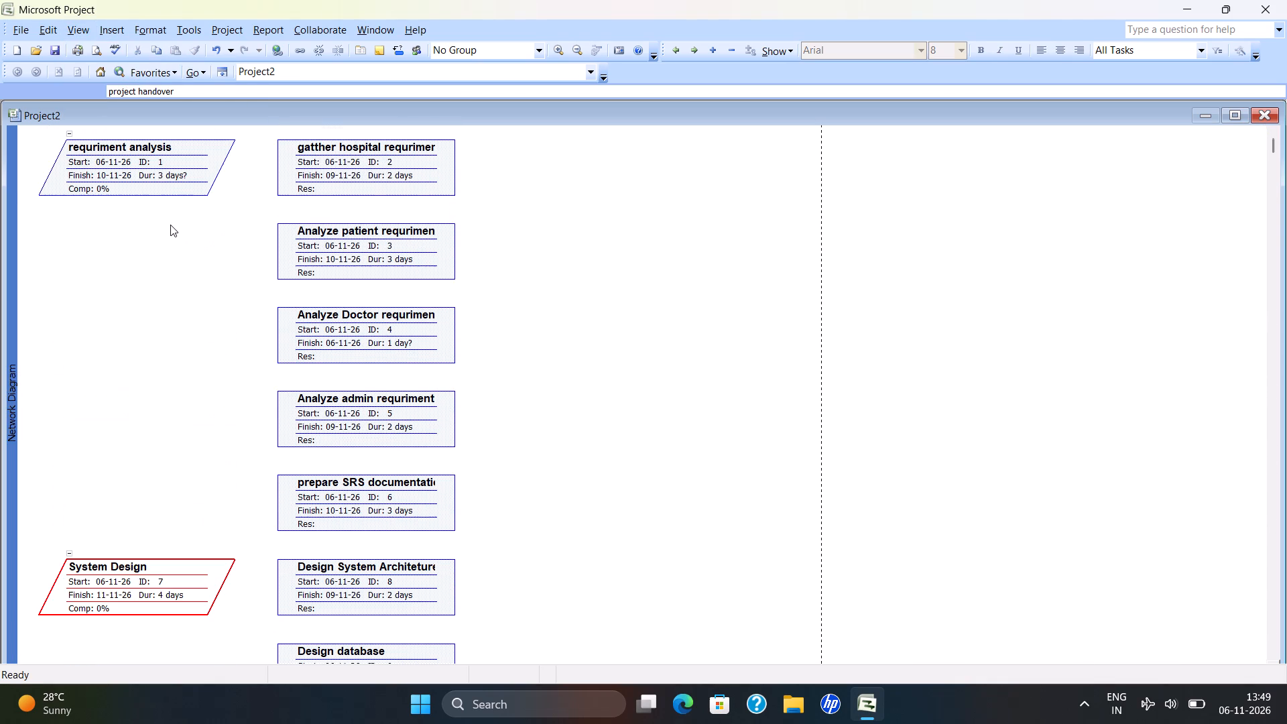
scroll(170, 225, "up", 11)
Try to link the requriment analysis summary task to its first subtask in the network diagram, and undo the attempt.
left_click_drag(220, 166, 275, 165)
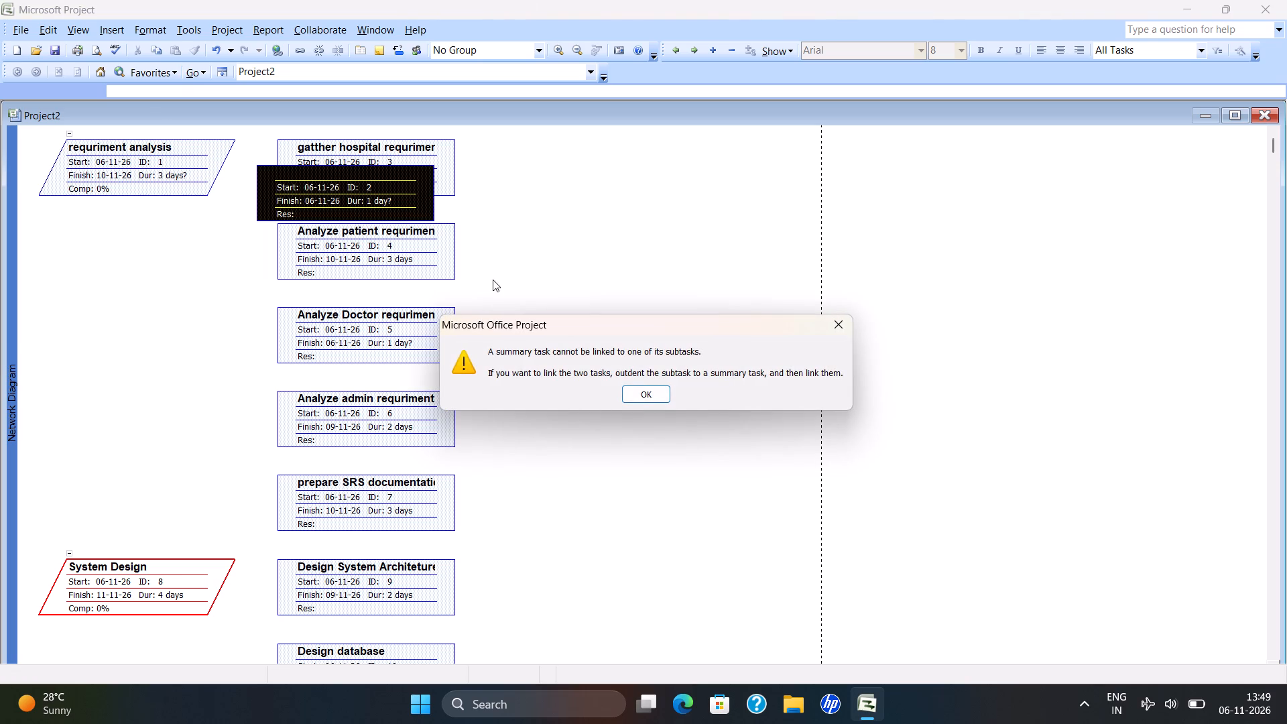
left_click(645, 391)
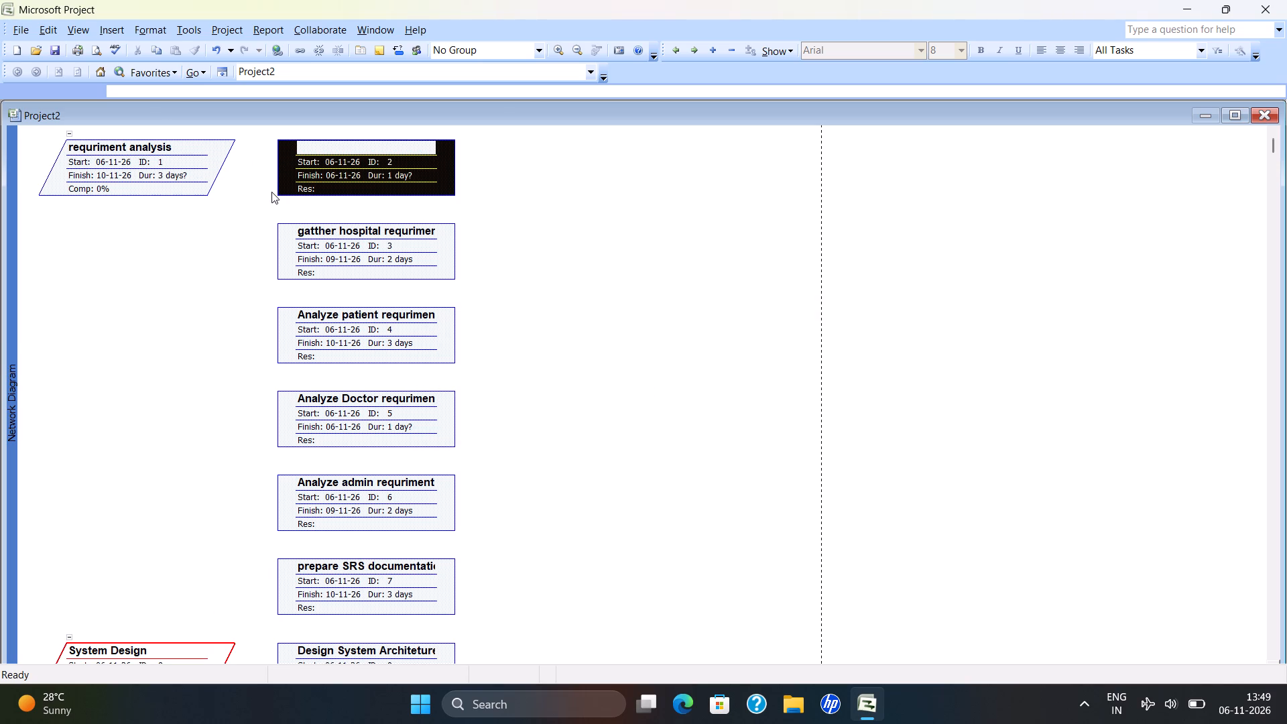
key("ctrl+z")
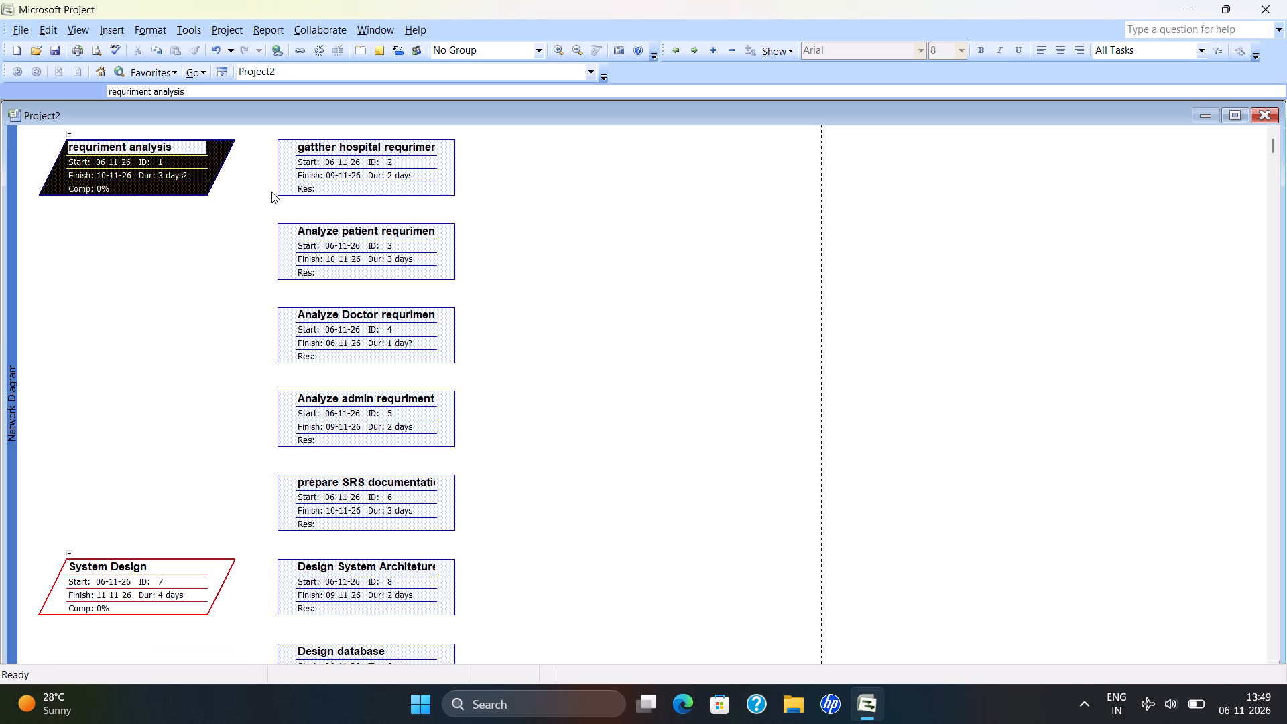
Link the requriment analysis summary task to the System Design summary task as its successor.
left_click_drag(221, 163, 216, 586)
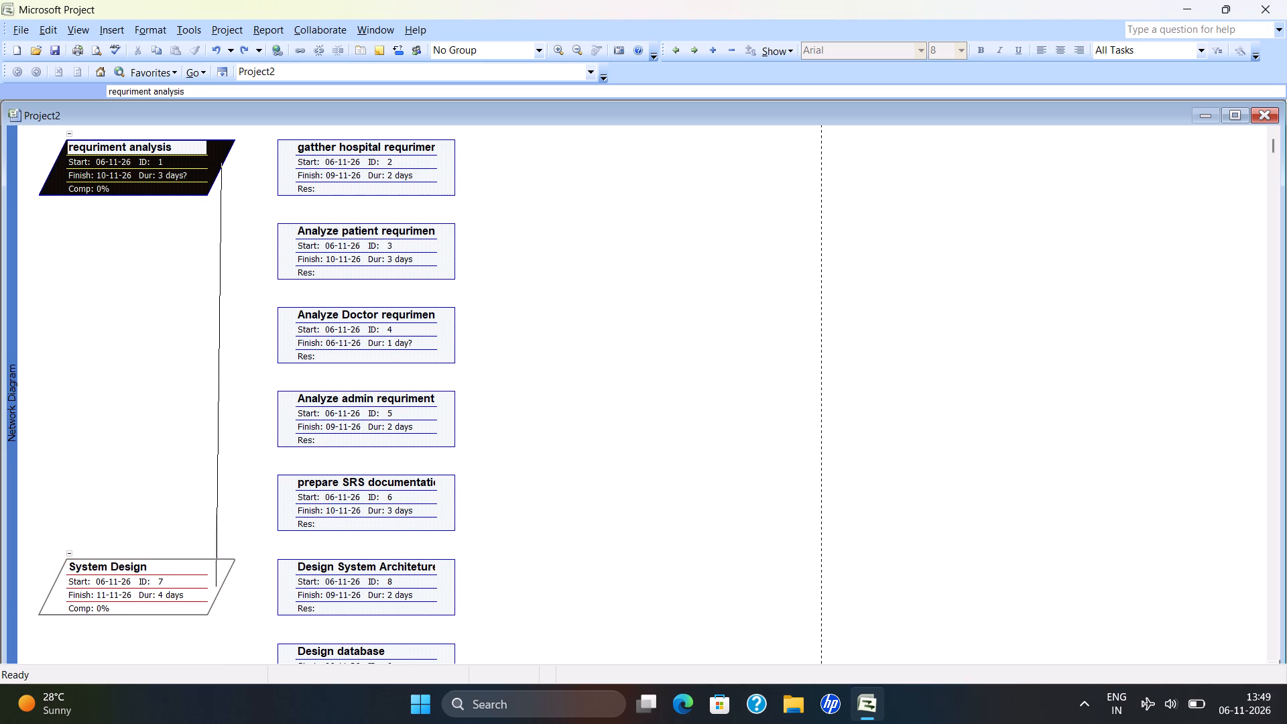
left_click_drag(216, 586, 219, 572)
Link the System Design summary task to the Software Development summary task as its successor.
scroll(219, 572, "down", 1)
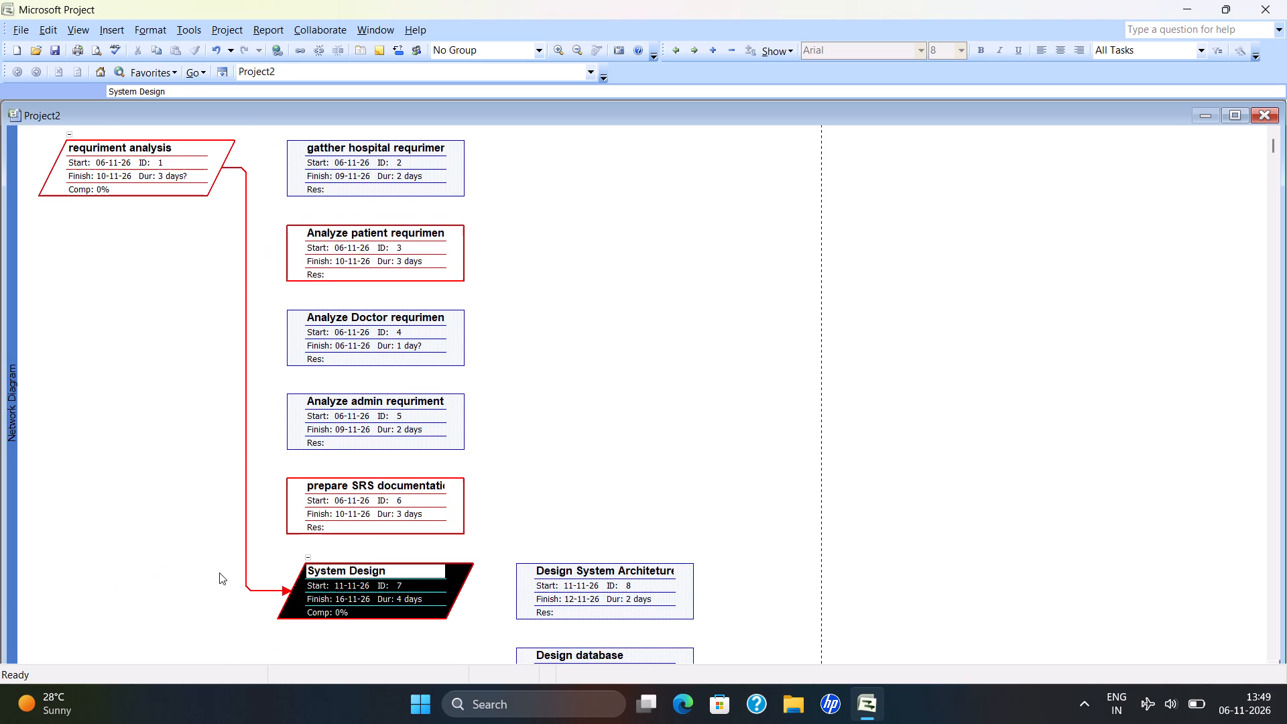
scroll(219, 572, "down", 1)
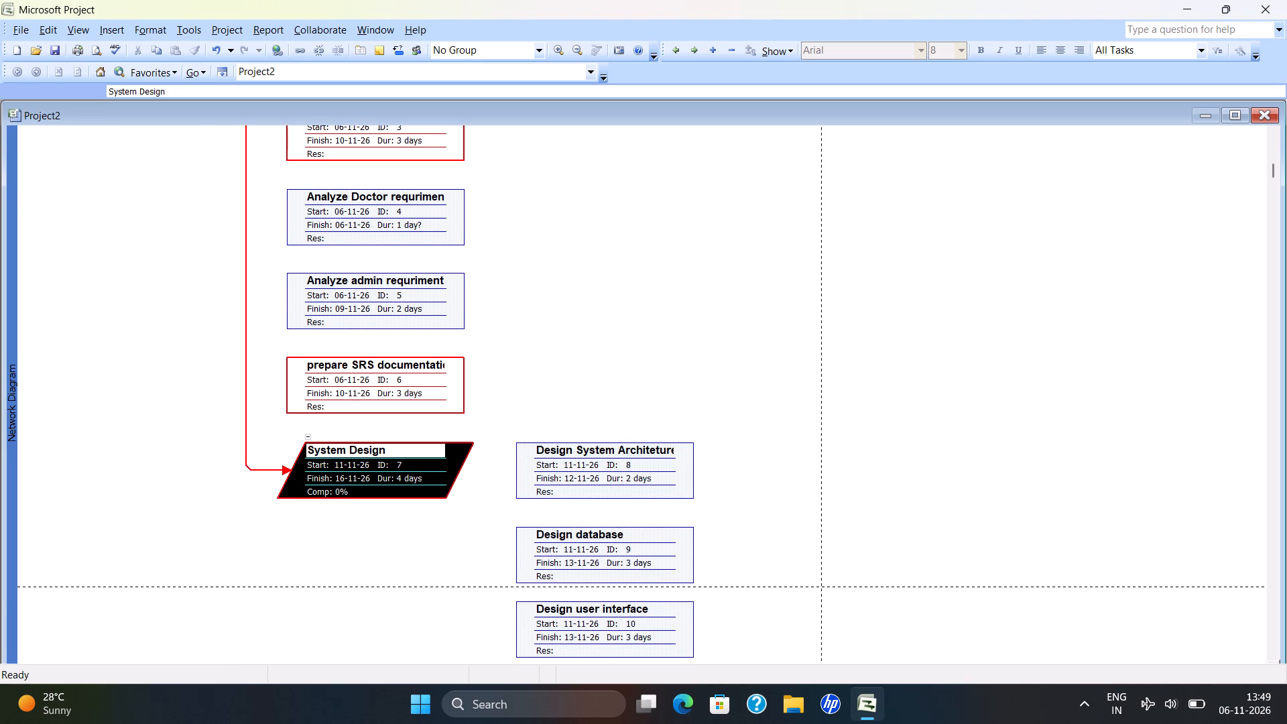
left_click_drag(464, 463, 511, 123)
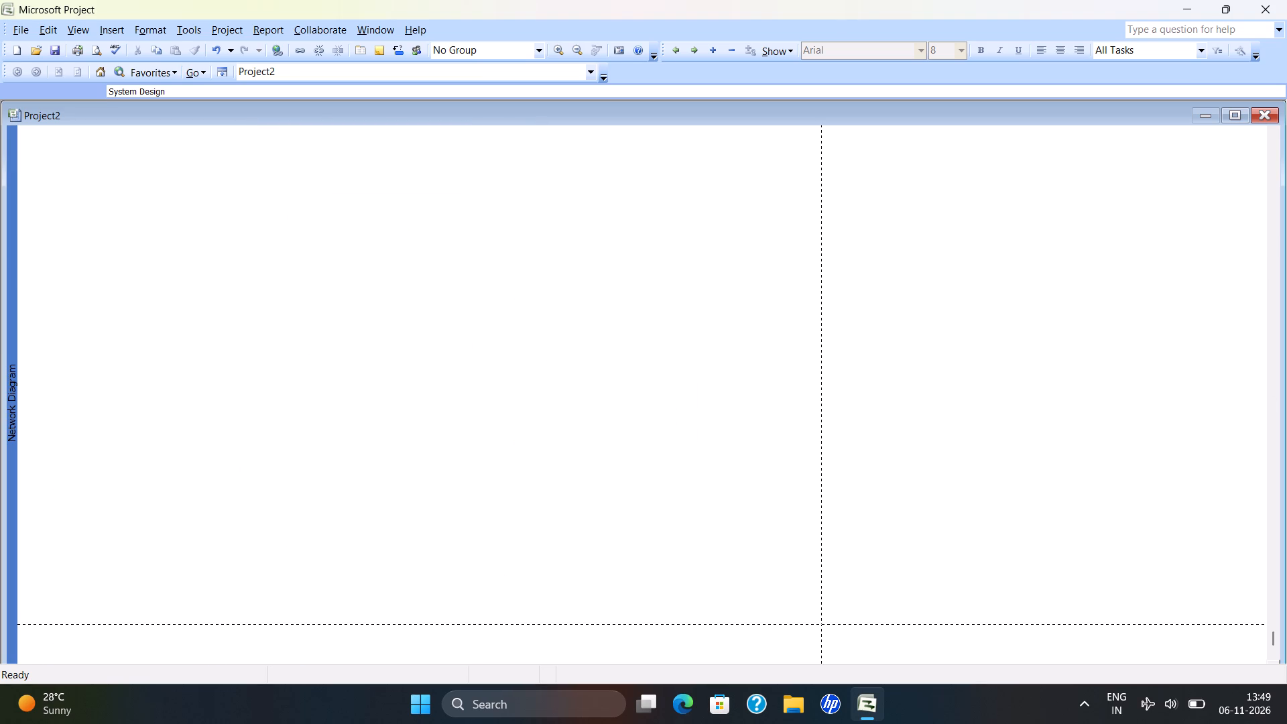
left_click_drag(511, 123, 220, 489)
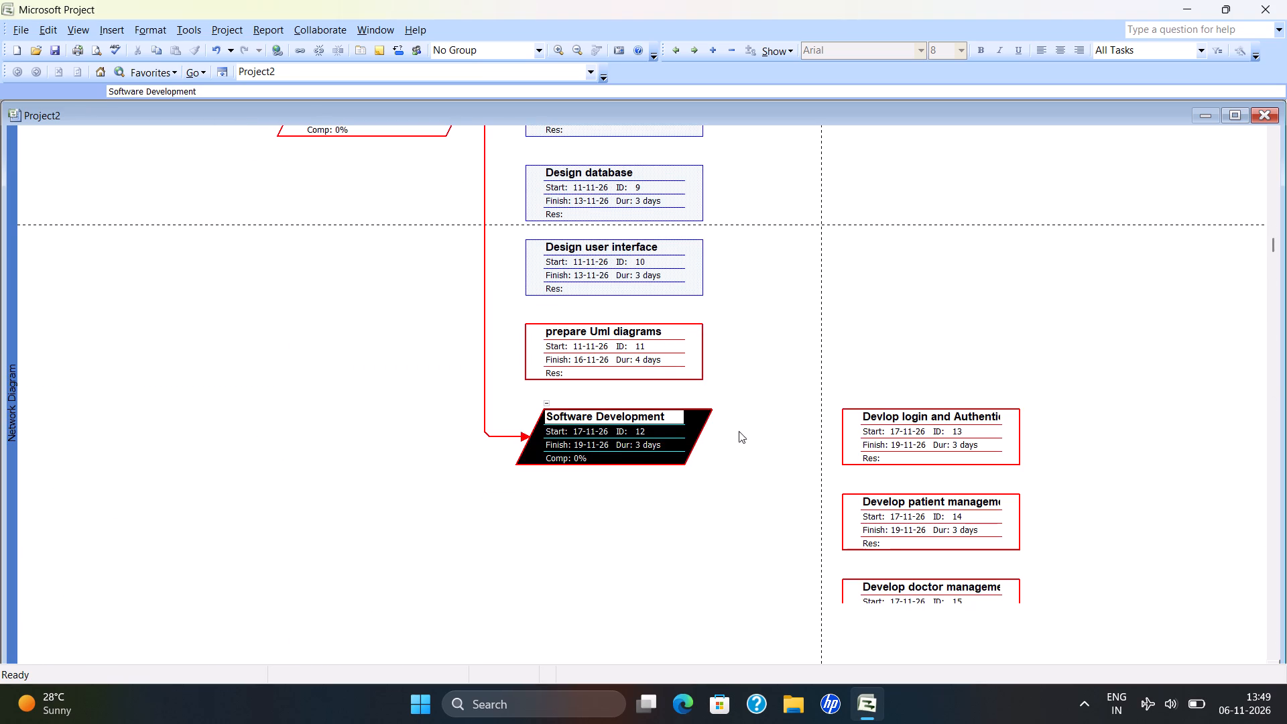
Link the Software Development summary task to the Software testing summary task as its successor.
left_click_drag(702, 430, 757, 667)
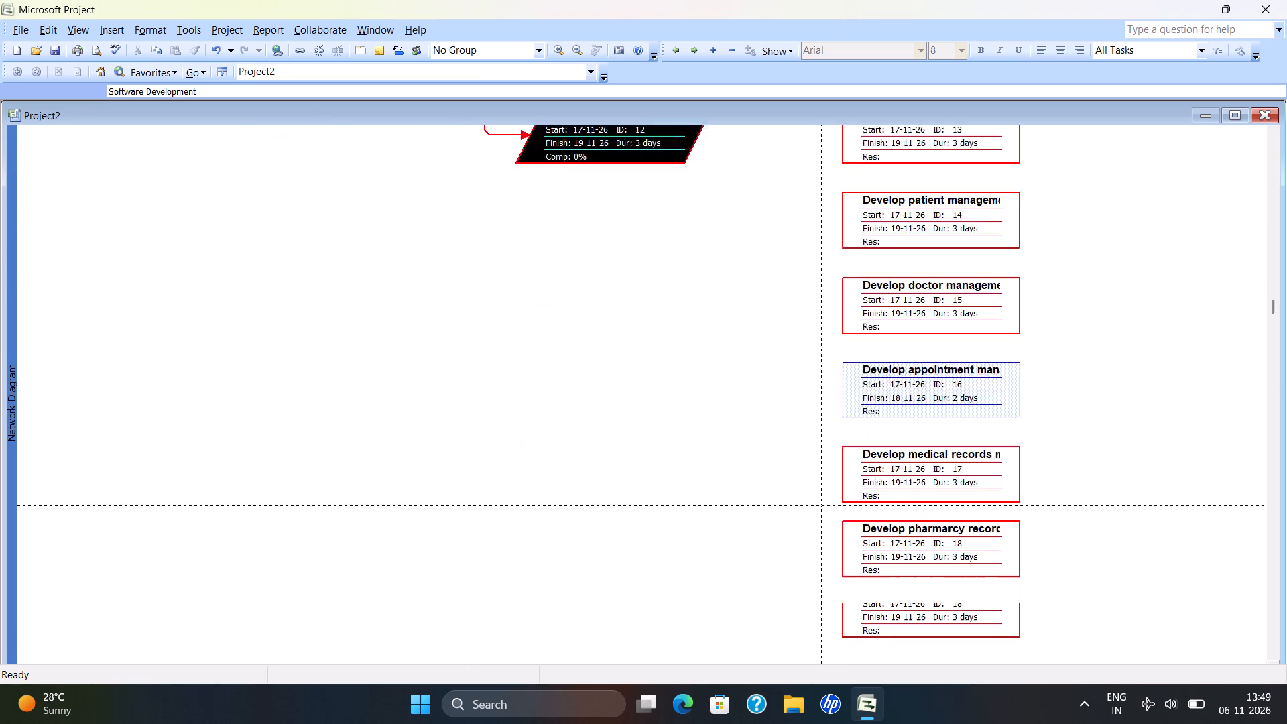
left_click_drag(757, 667, 726, 399)
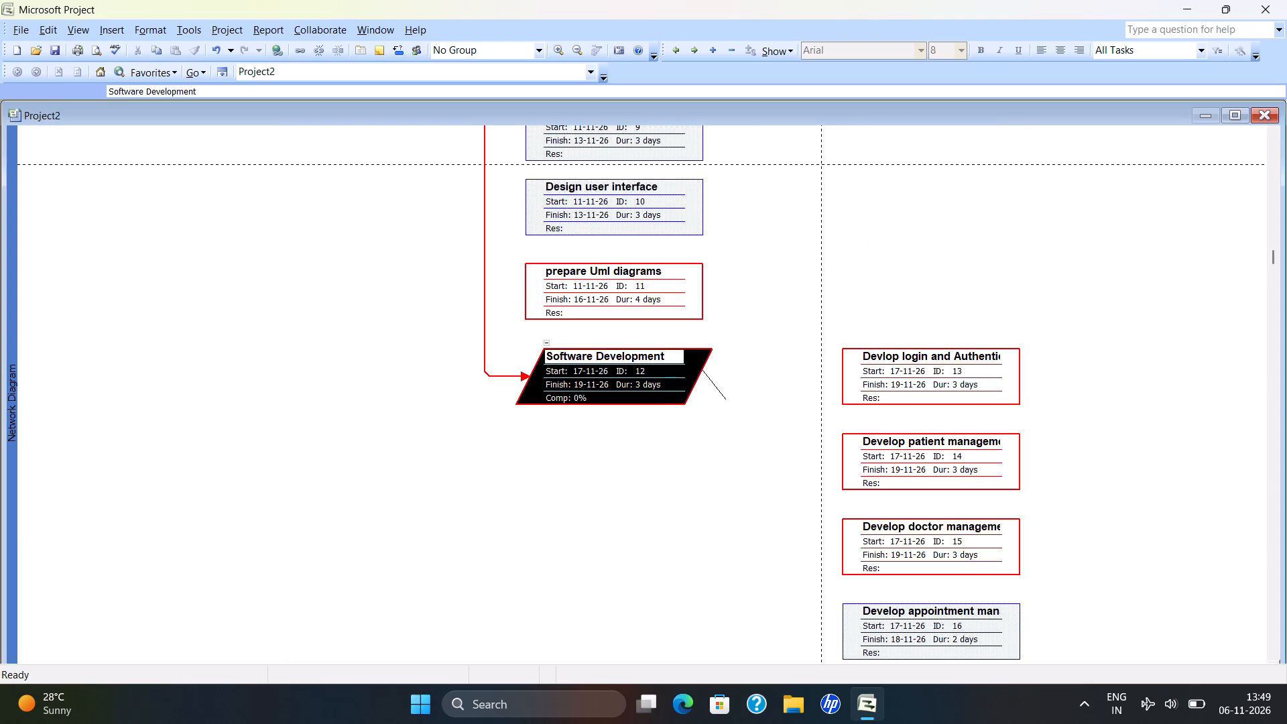
left_click_drag(726, 399, 572, 489)
key("Down")
left_click_drag(572, 489, 324, 658)
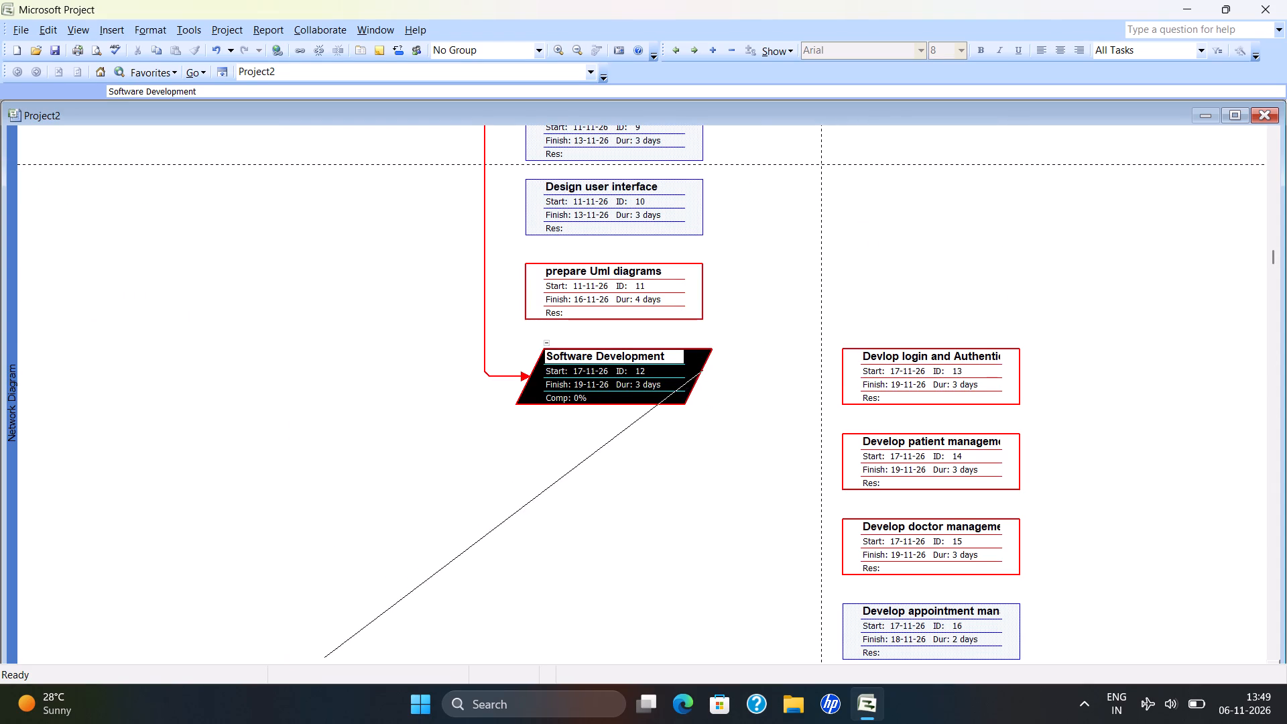
left_click_drag(324, 658, 265, 236)
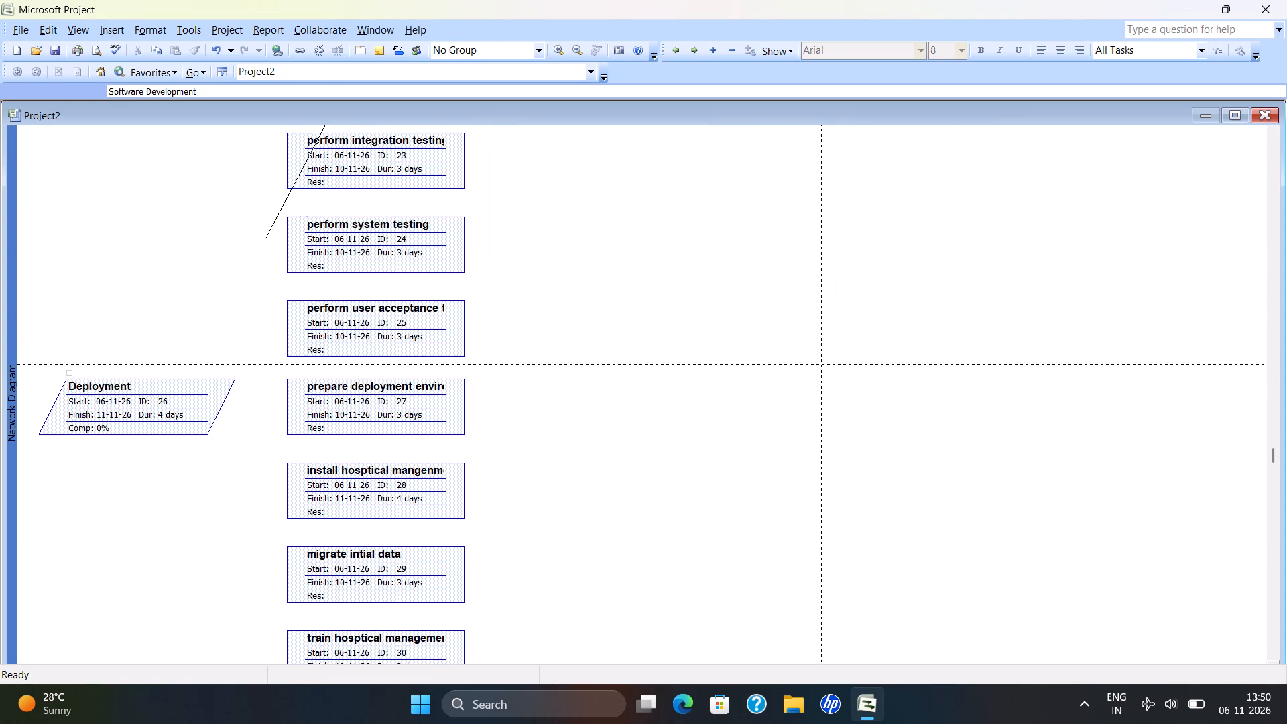
left_click_drag(265, 236, 314, 548)
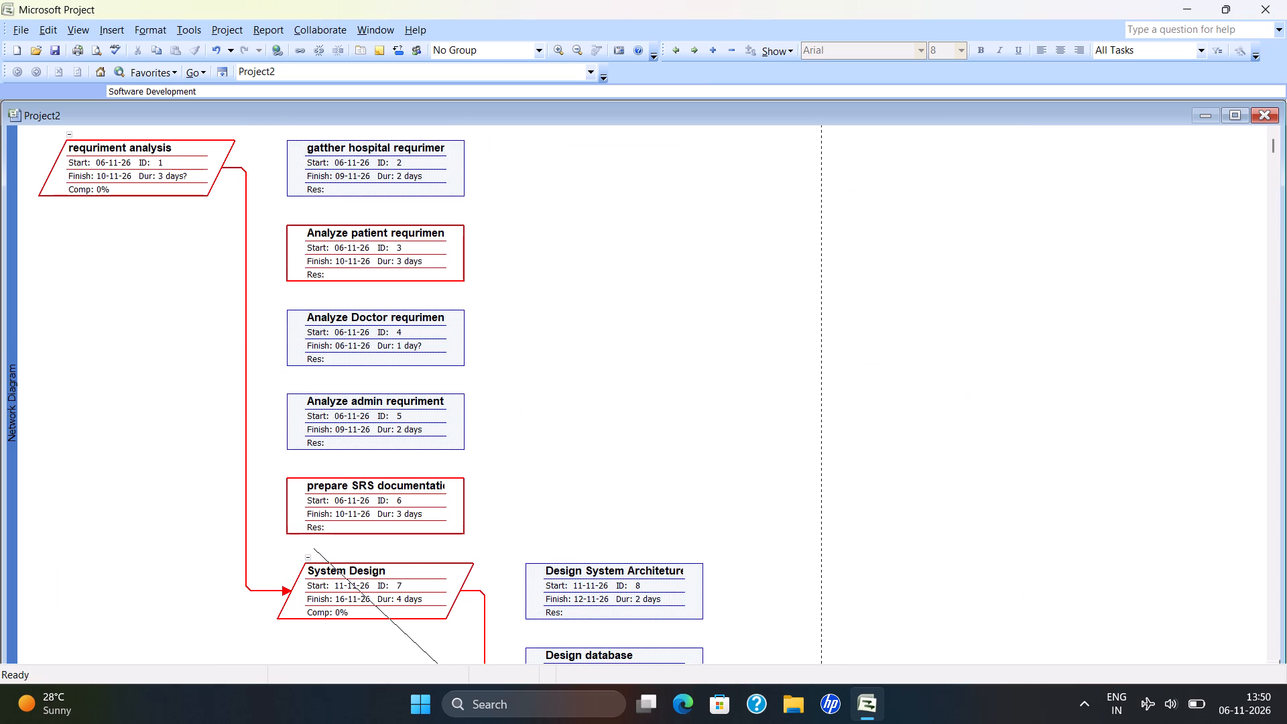
left_click_drag(314, 548, 363, 667)
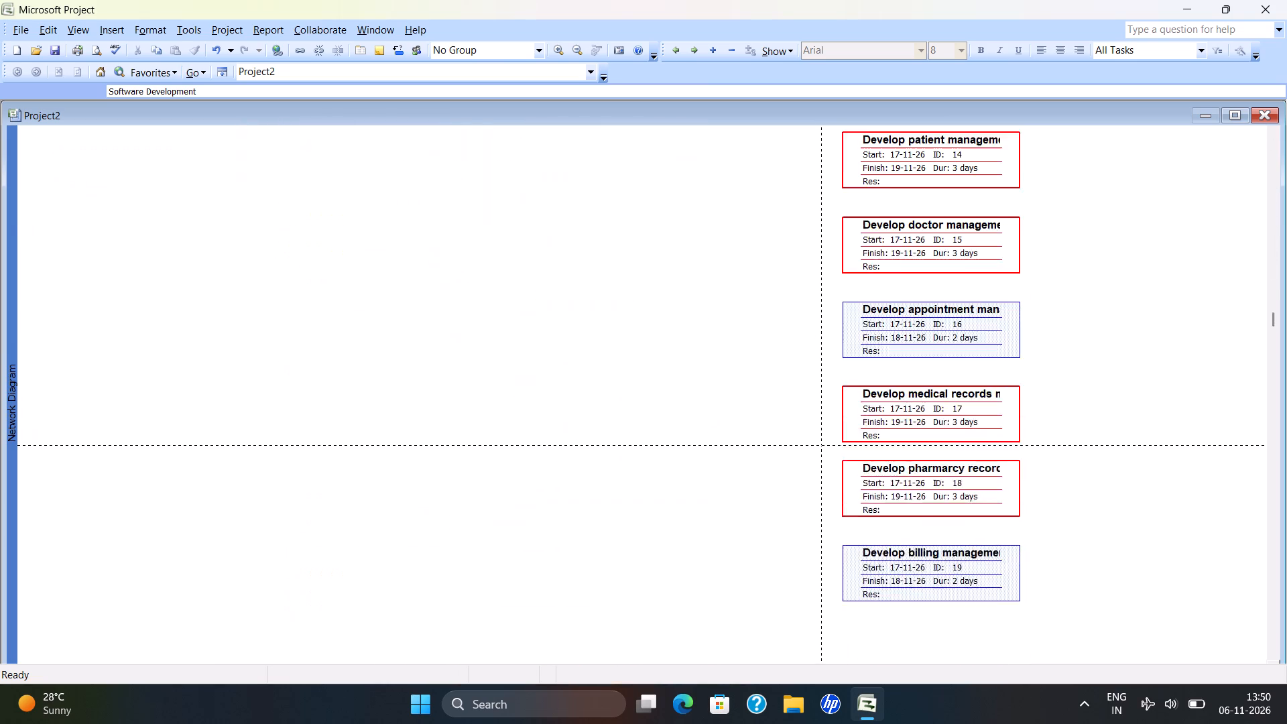
left_click_drag(363, 667, 219, 481)
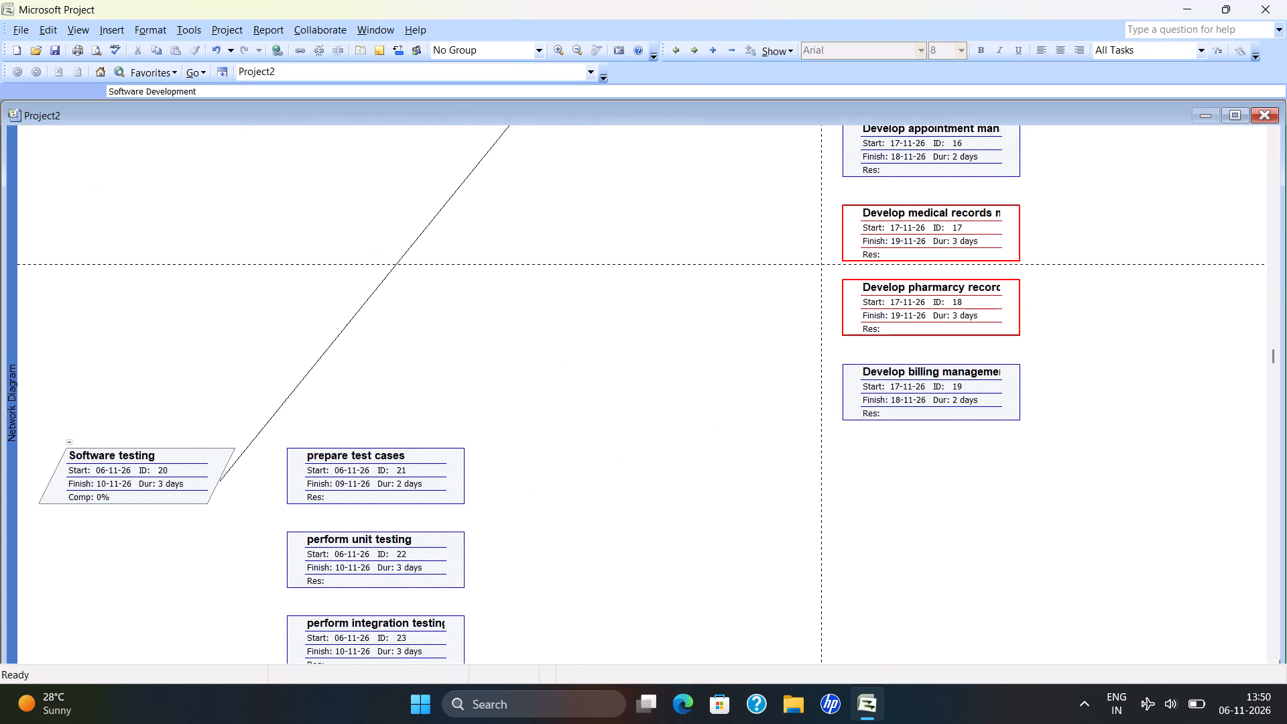
left_click_drag(219, 481, 219, 479)
scroll(975, 385, "left", 2)
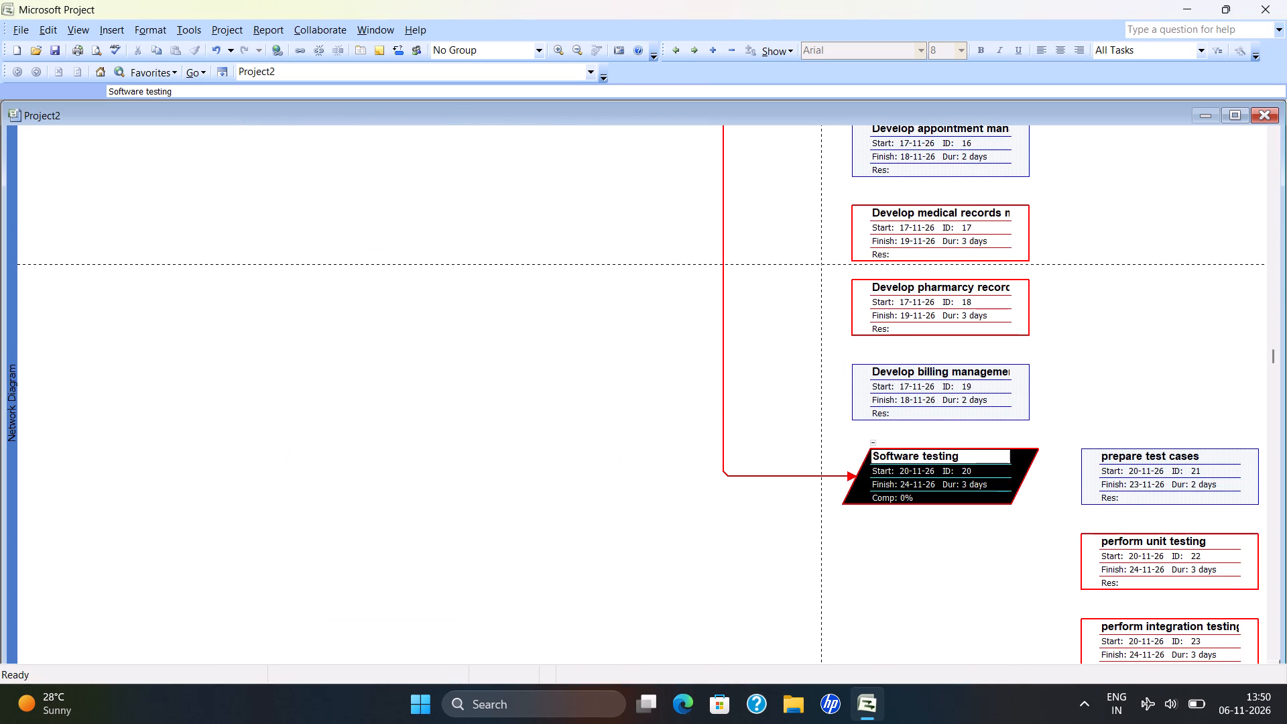
Link the Software testing summary task to the Deployment summary task as its successor.
scroll(975, 385, "down", 1)
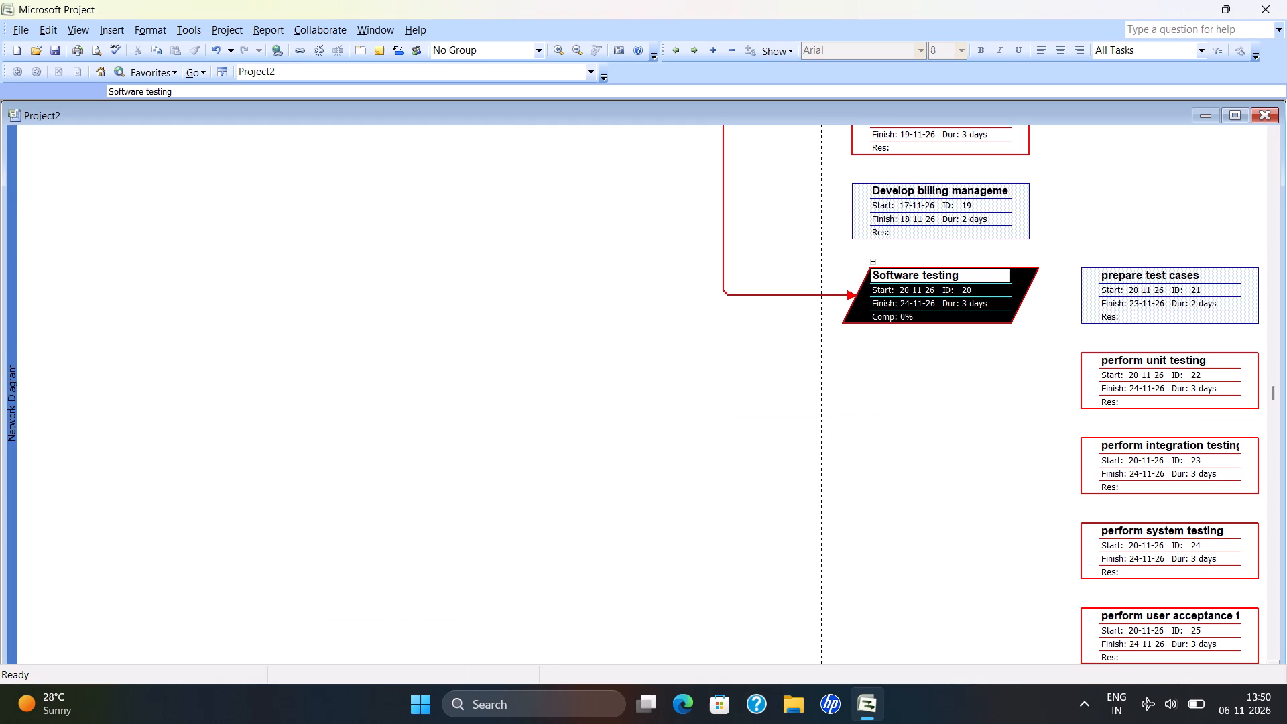
left_click_drag(1020, 300, 907, 312)
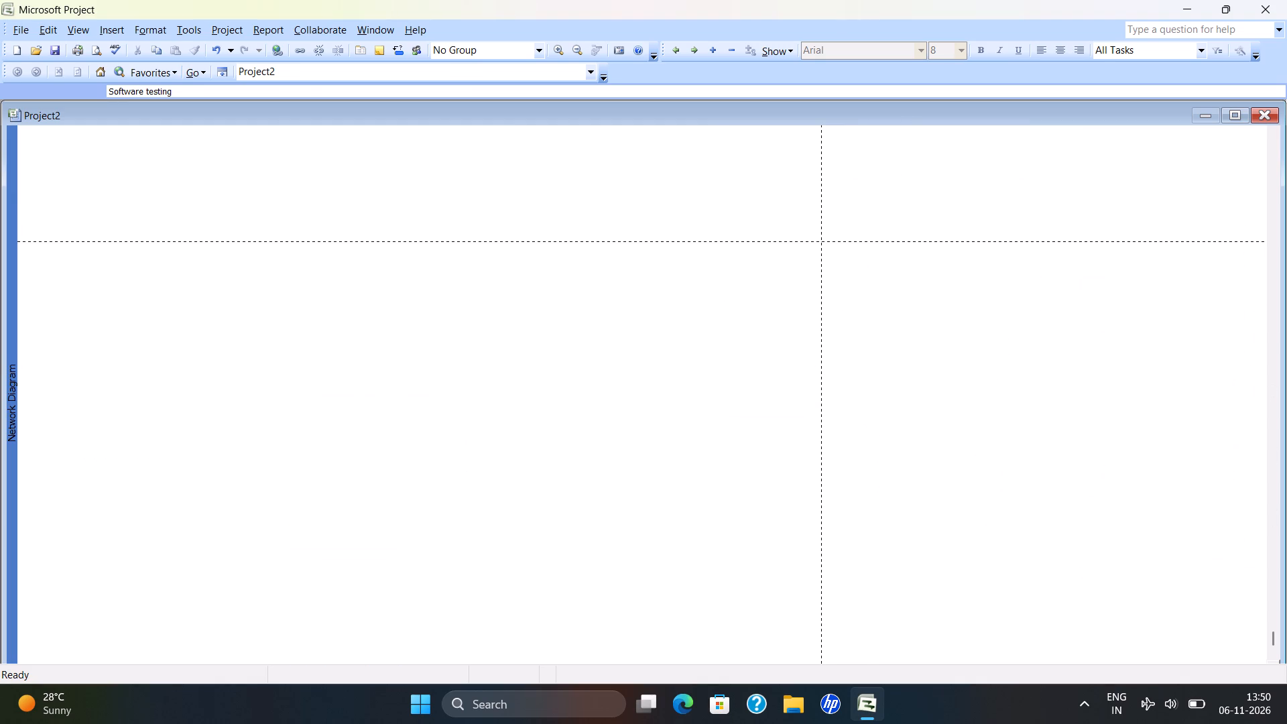
left_click_drag(907, 312, 395, 496)
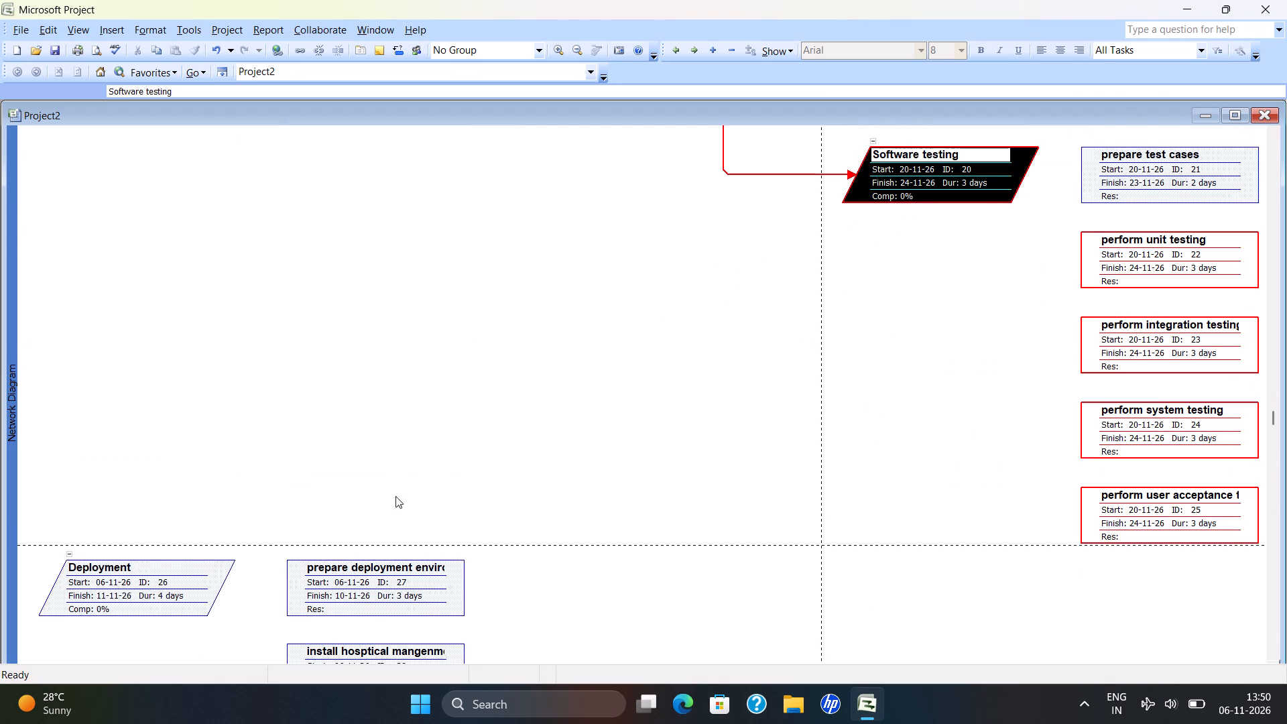
left_click_drag(395, 496, 82, 587)
left_click_drag(82, 587, 226, 572)
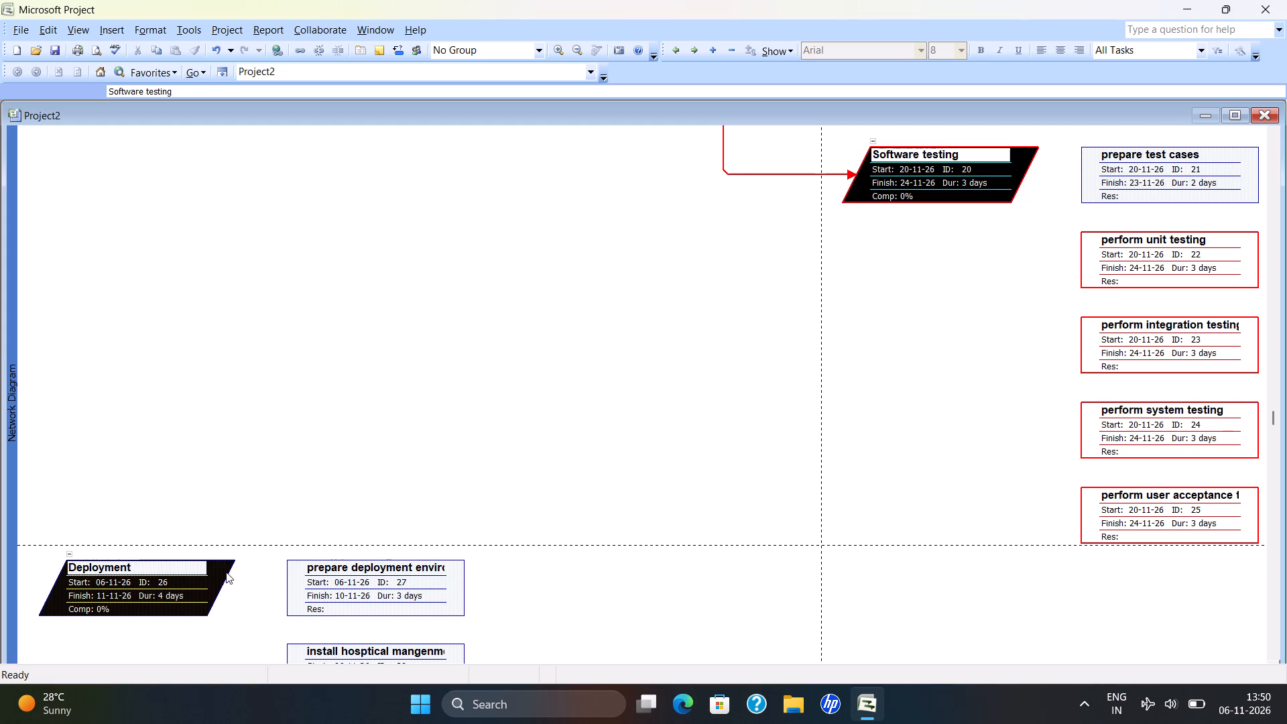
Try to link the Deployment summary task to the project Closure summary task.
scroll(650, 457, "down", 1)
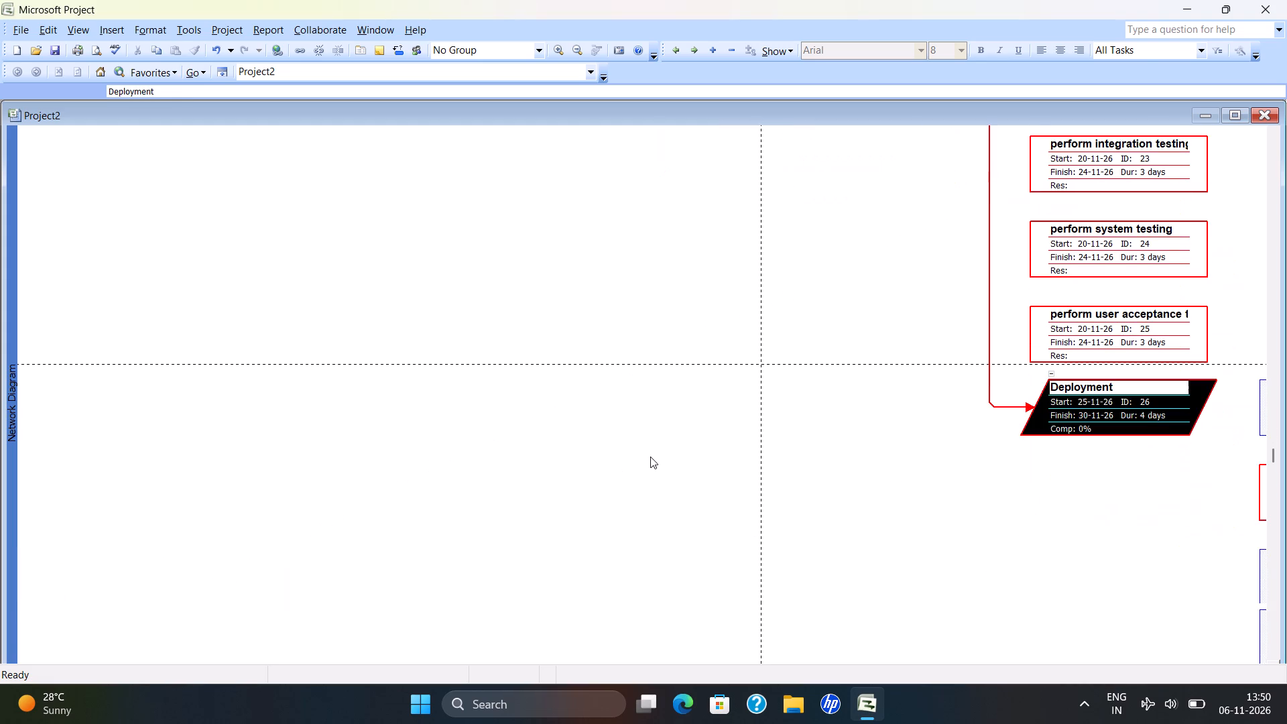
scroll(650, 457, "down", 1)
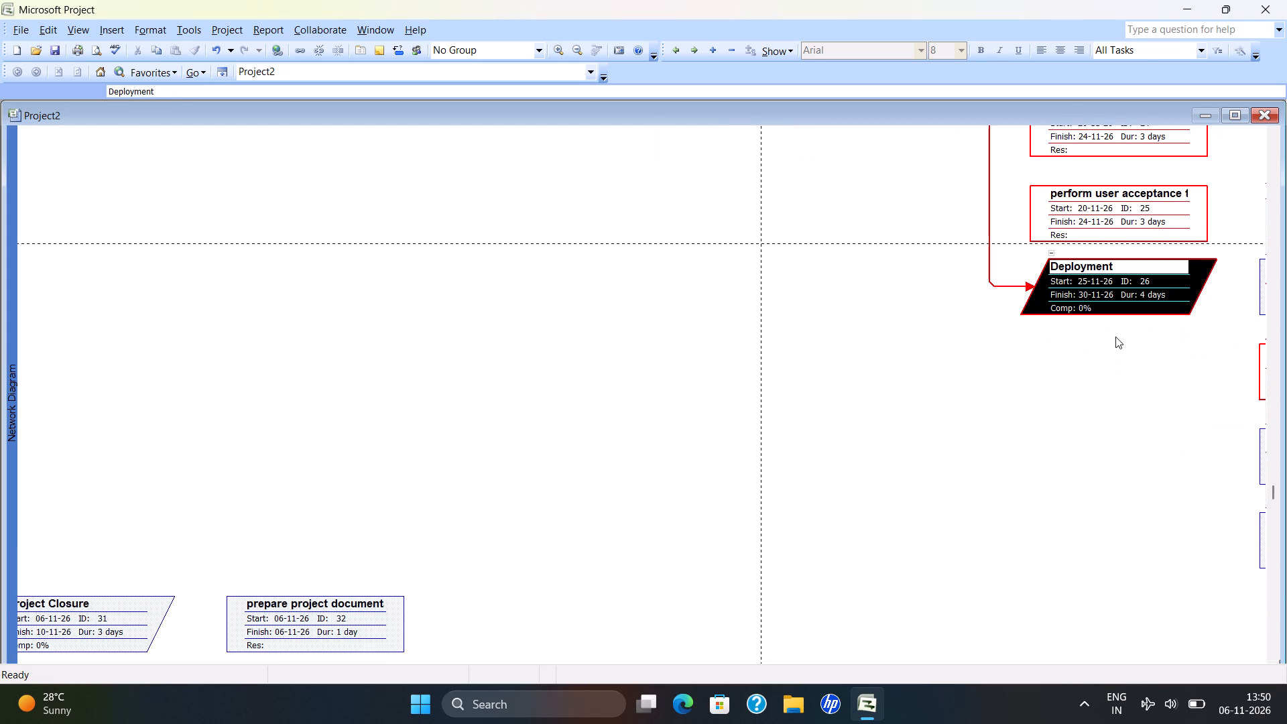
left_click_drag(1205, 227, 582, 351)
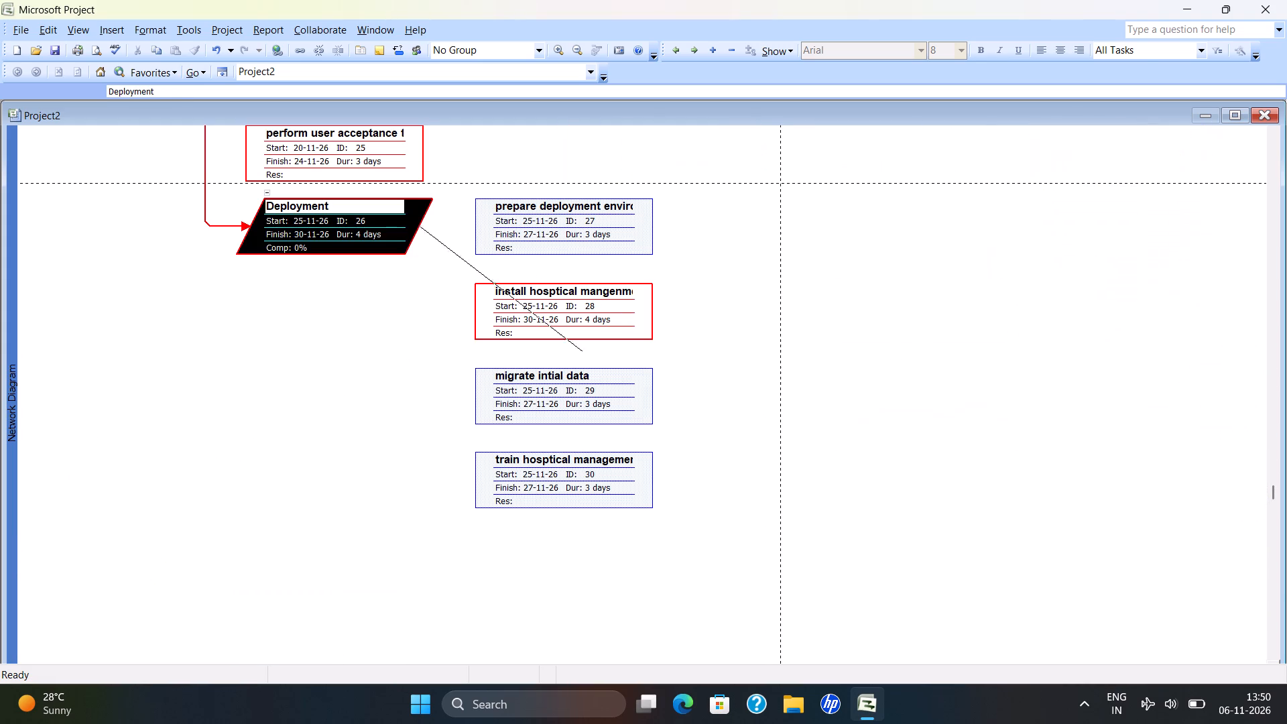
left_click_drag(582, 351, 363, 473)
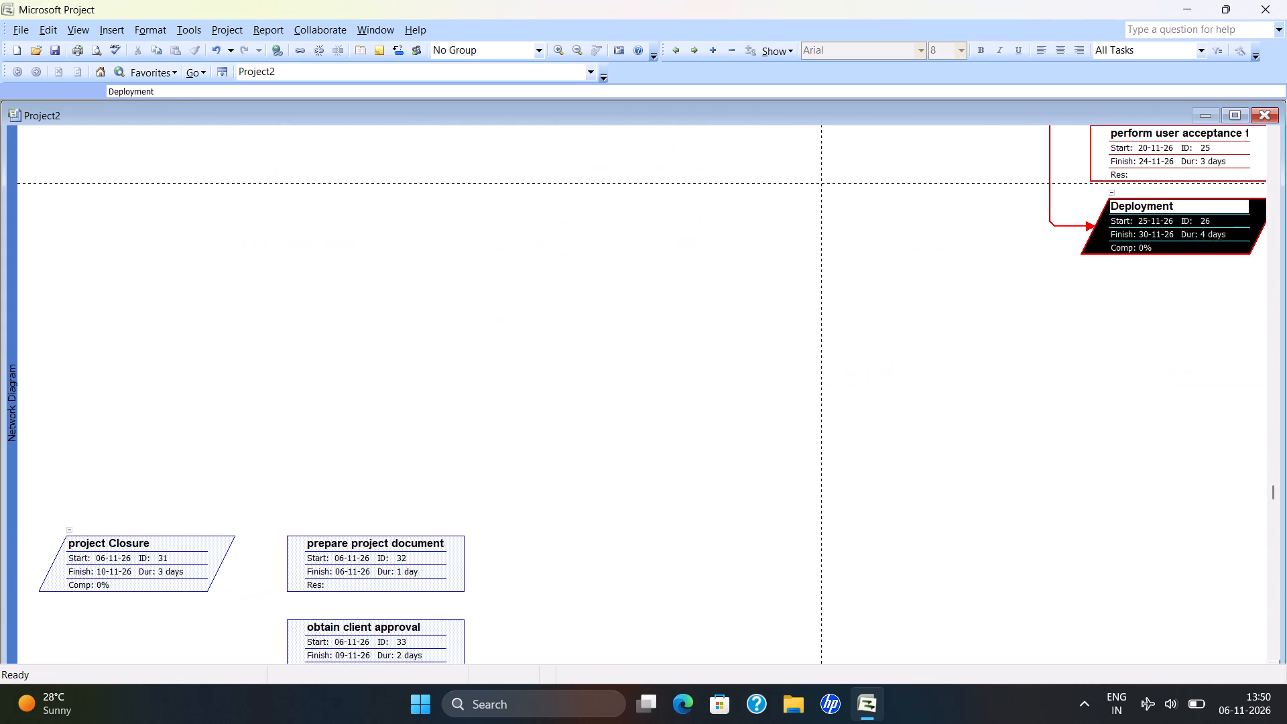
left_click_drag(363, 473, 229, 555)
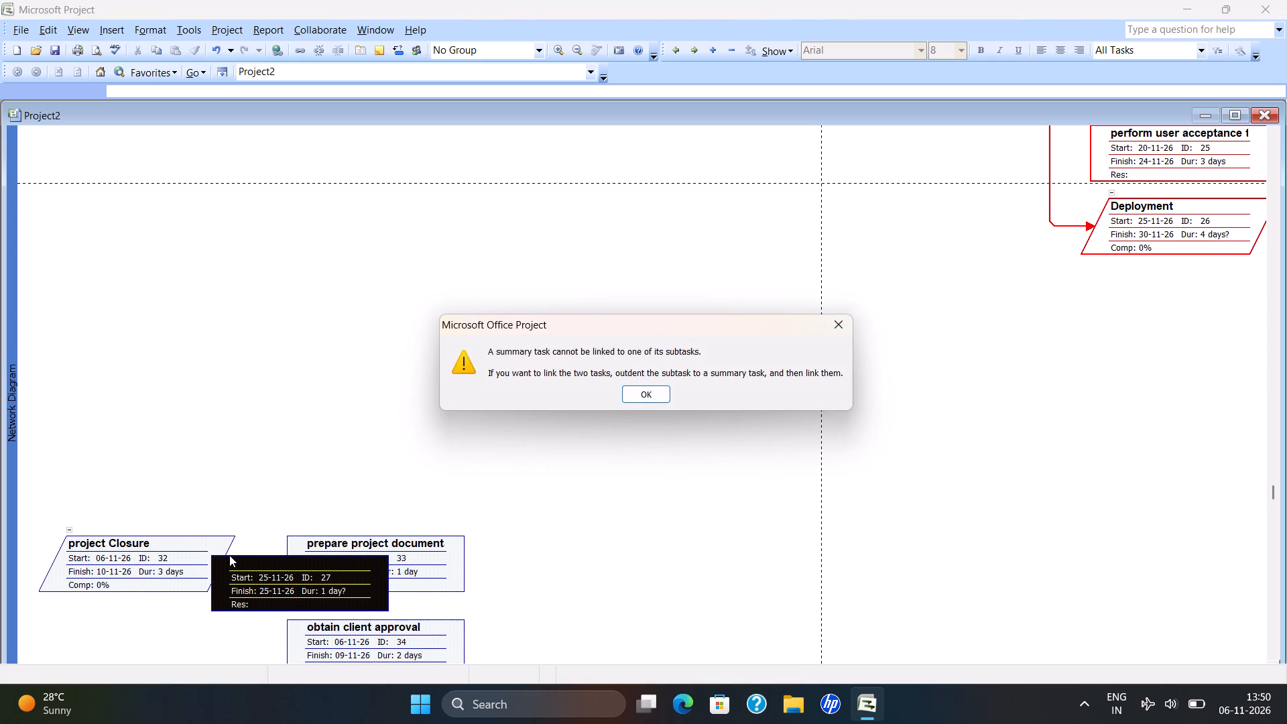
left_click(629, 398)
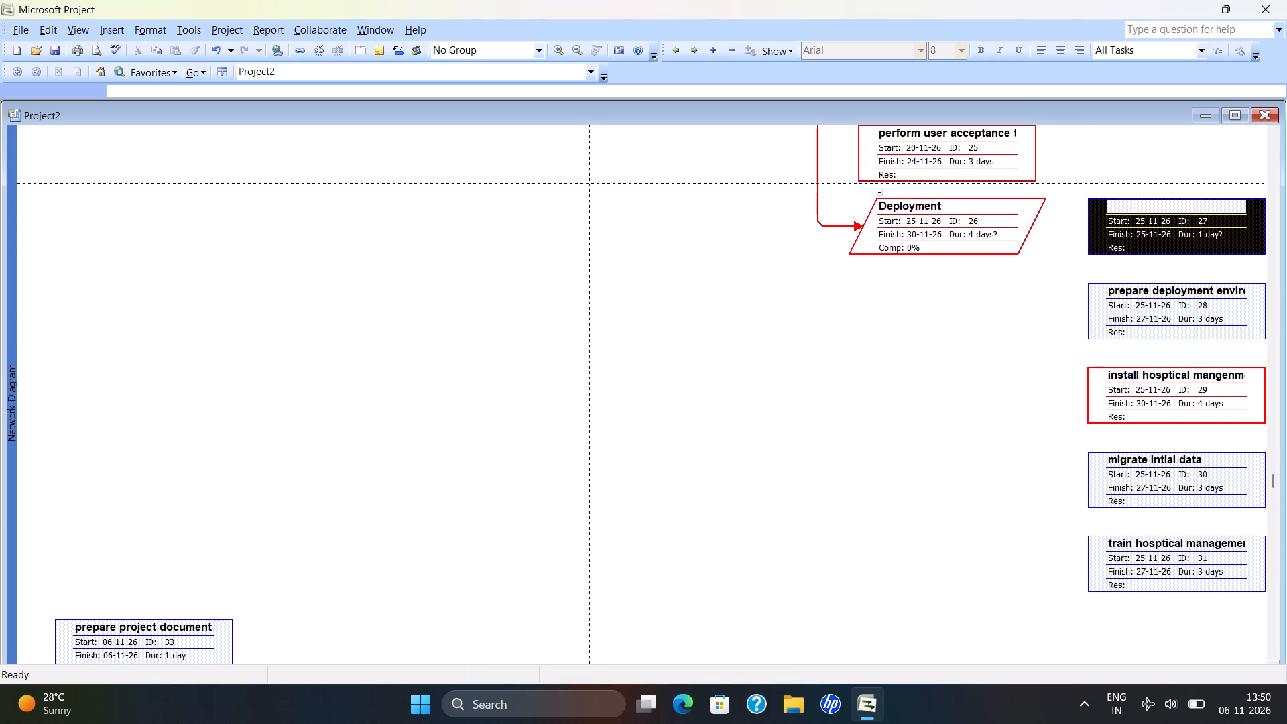
Link the Deployment summary task to the project Closure summary task as its successor.
left_click_drag(1032, 223, 260, 589)
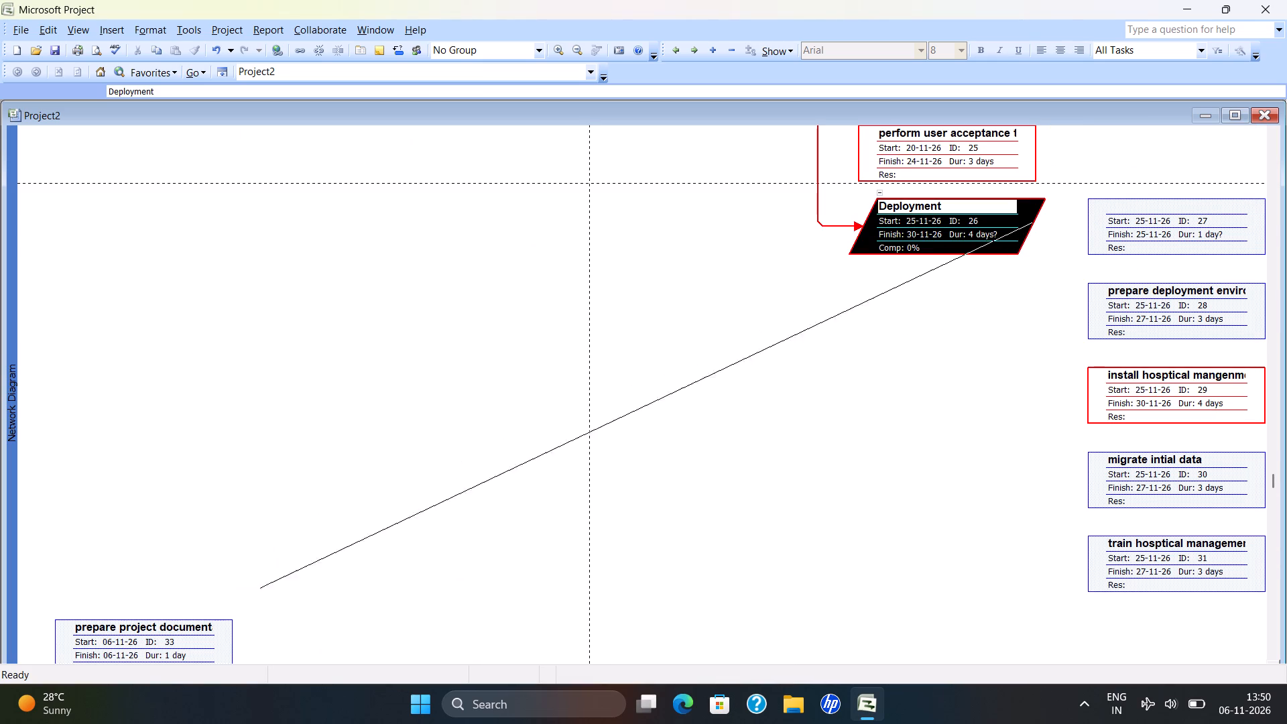
left_click_drag(260, 589, 214, 470)
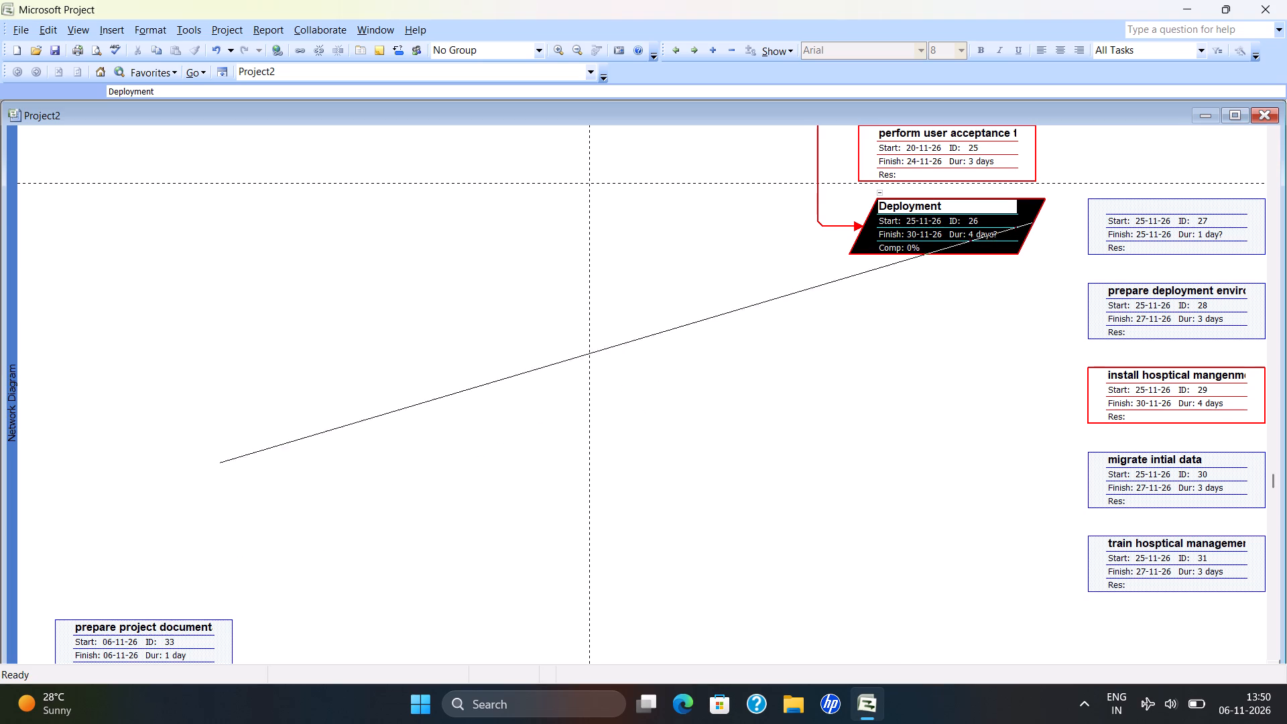
left_click_drag(214, 470, 217, 11)
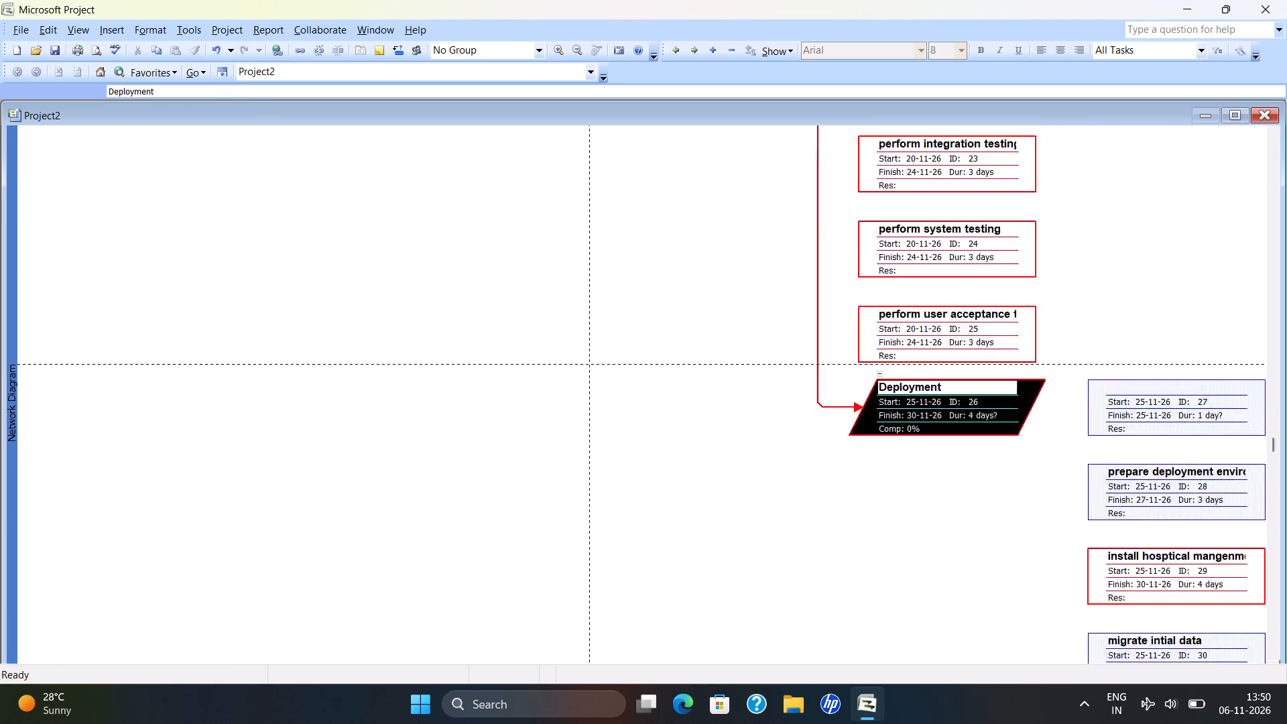
left_click_drag(217, 11, 16, 617)
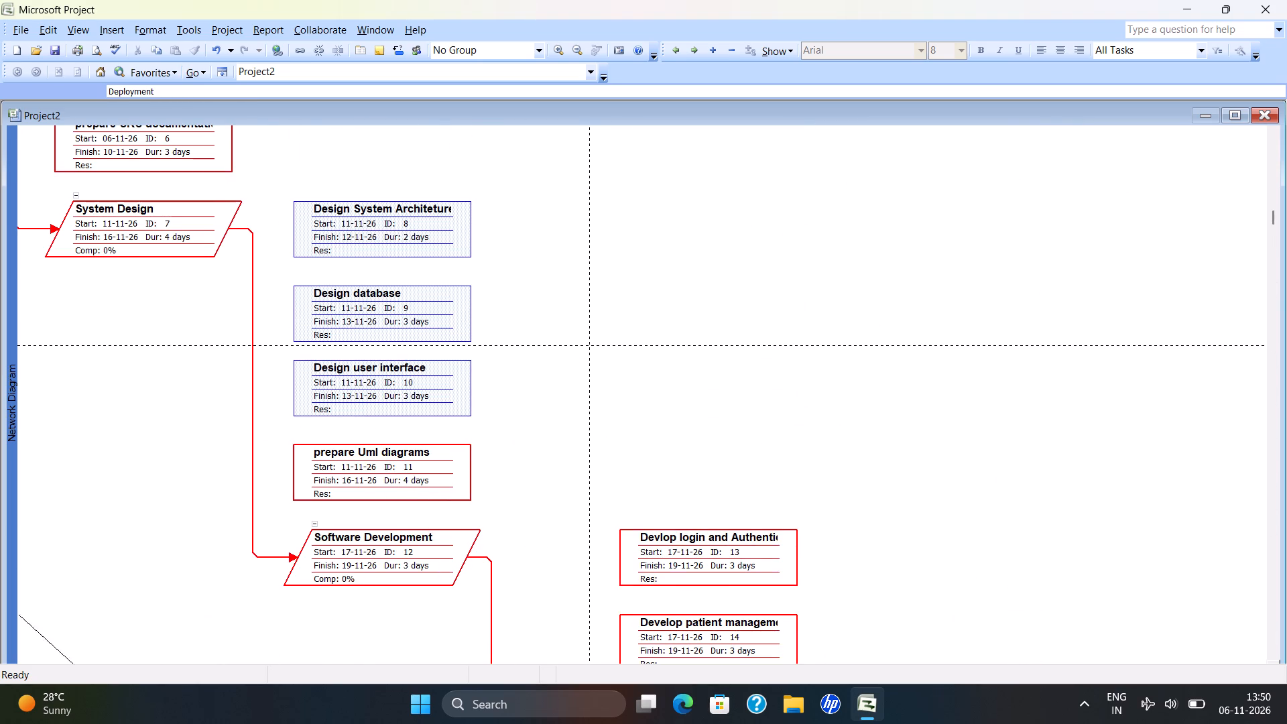
left_click_drag(16, 617, 76, 229)
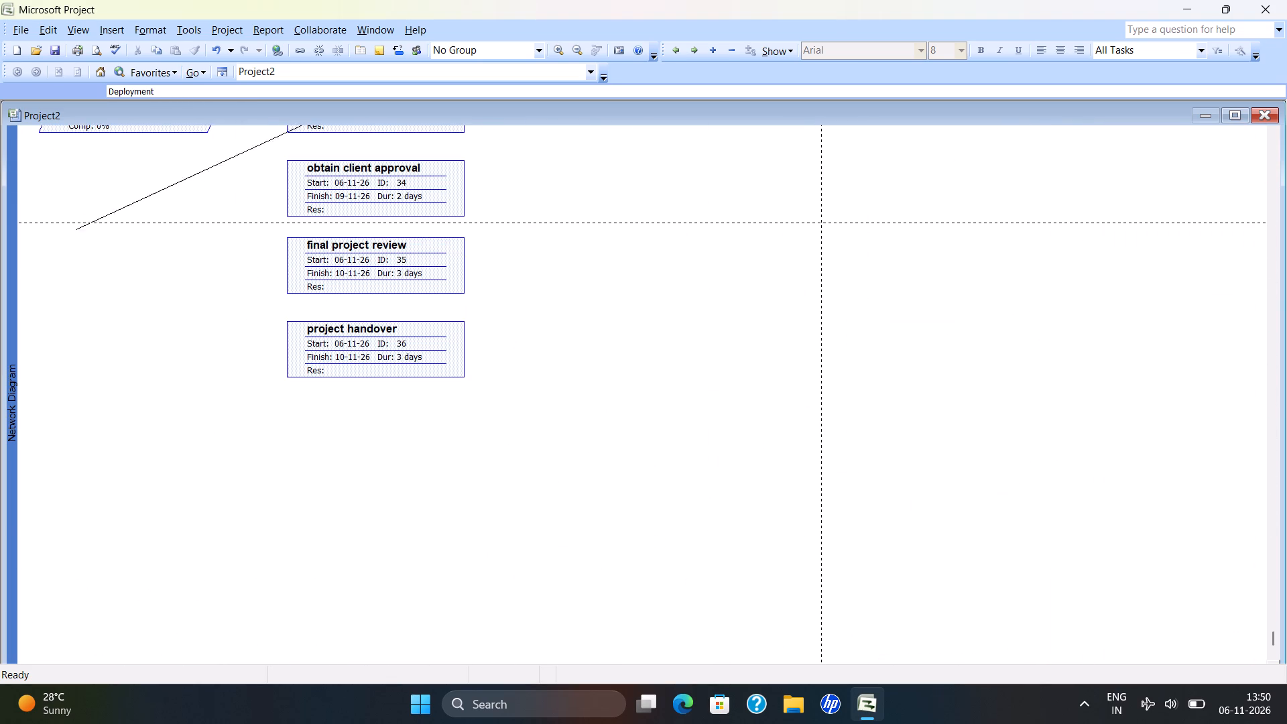
left_click_drag(76, 229, 60, 550)
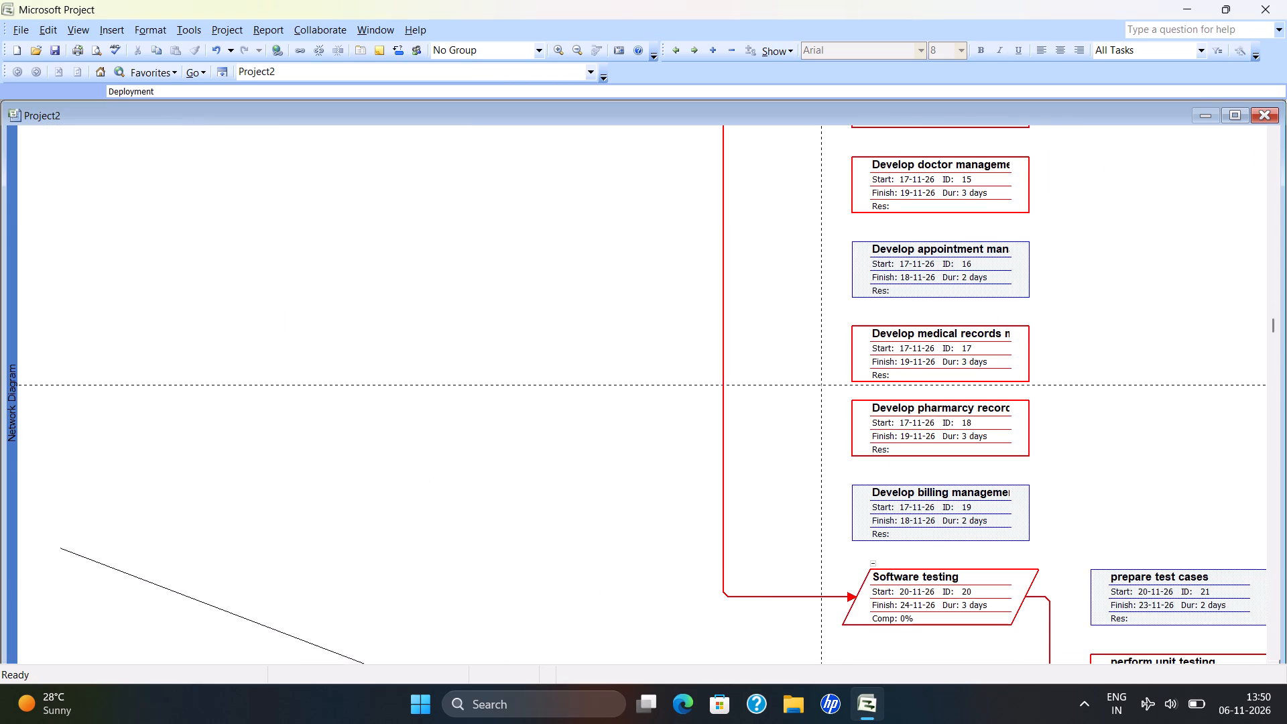
left_click_drag(60, 550, 83, 202)
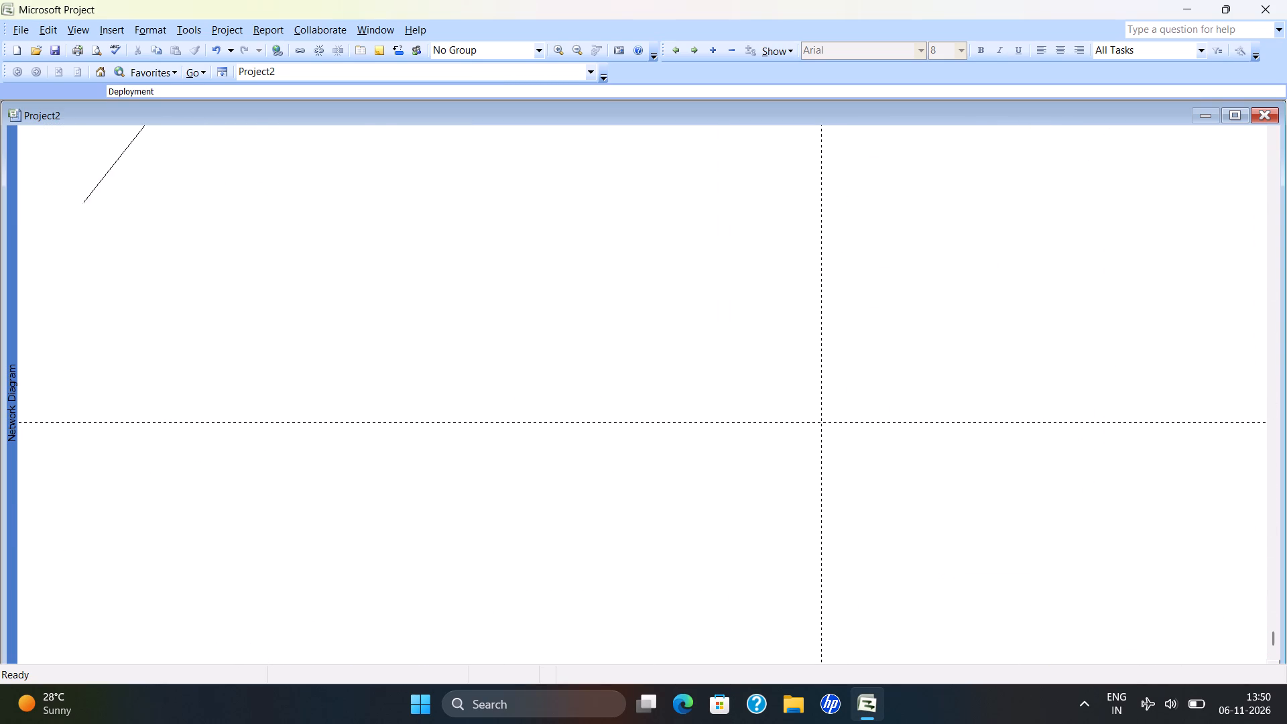
left_click_drag(83, 202, 58, 123)
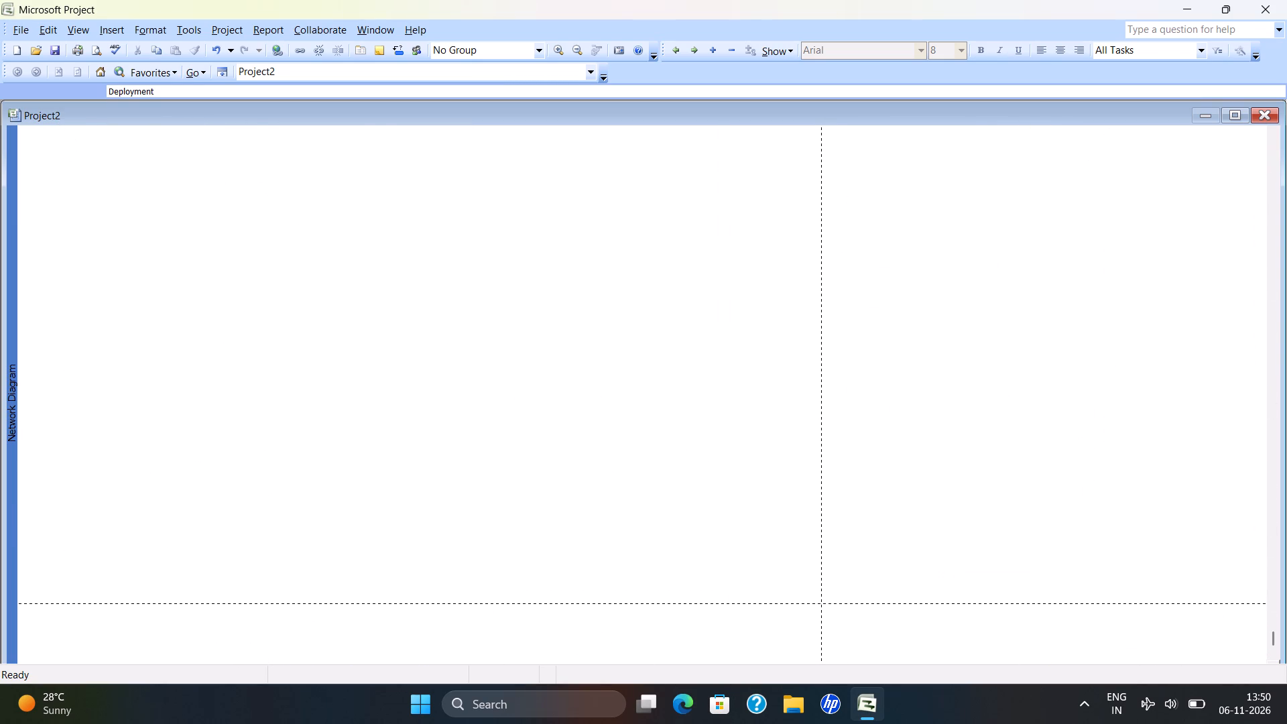
left_click_drag(58, 123, 188, 379)
scroll(900, 393, "left", 1)
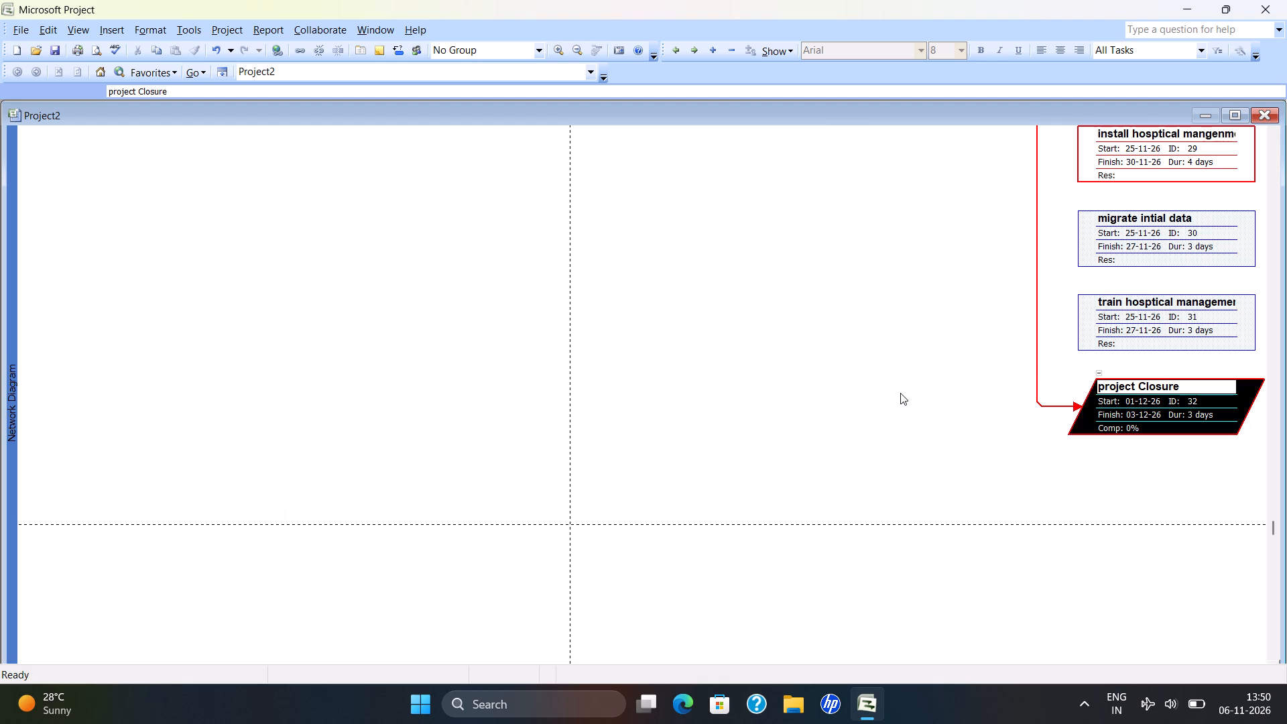
Switch the project to the Gantt Chart view and review the linked phases' schedule.
left_click(68, 33)
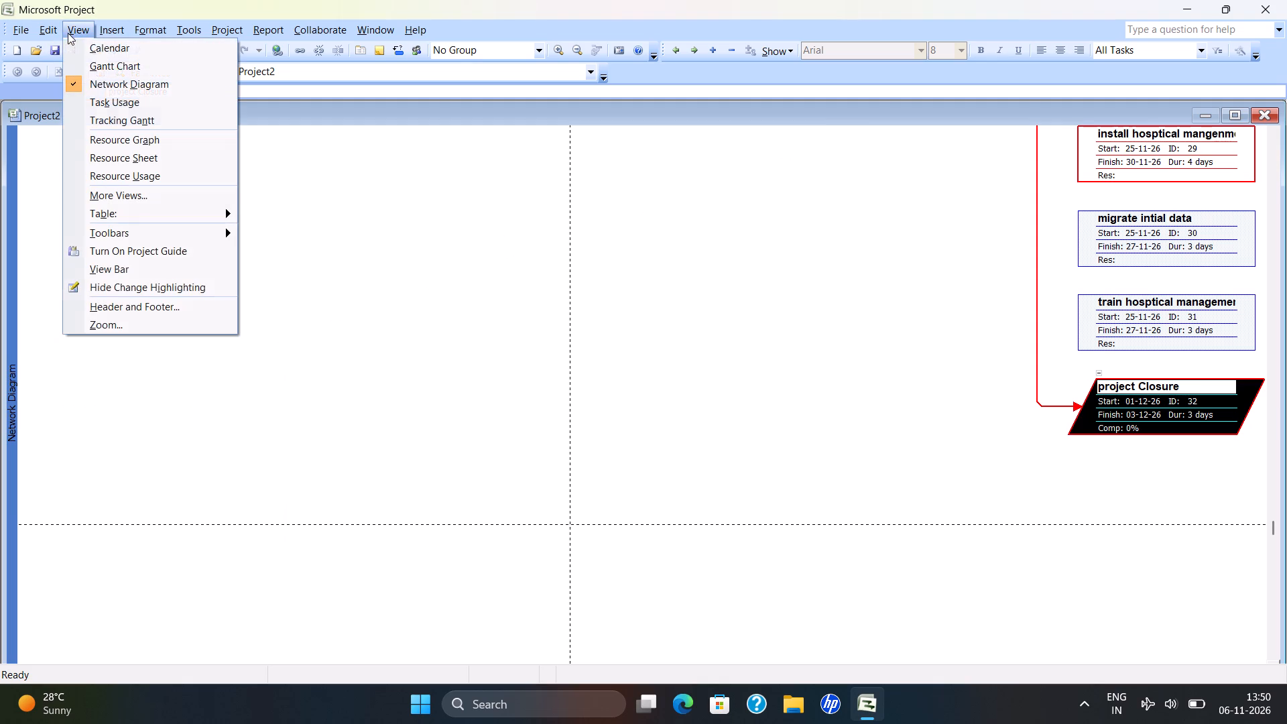
left_click(105, 66)
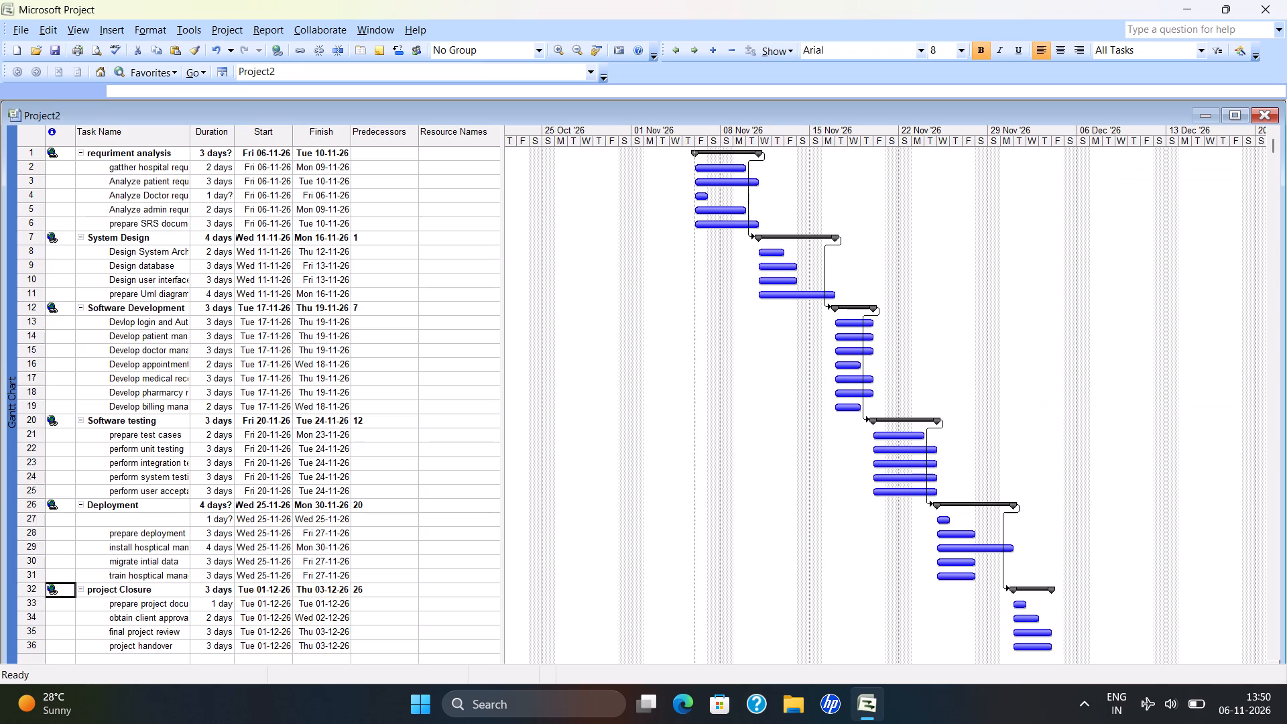
scroll(829, 308, "down", 1)
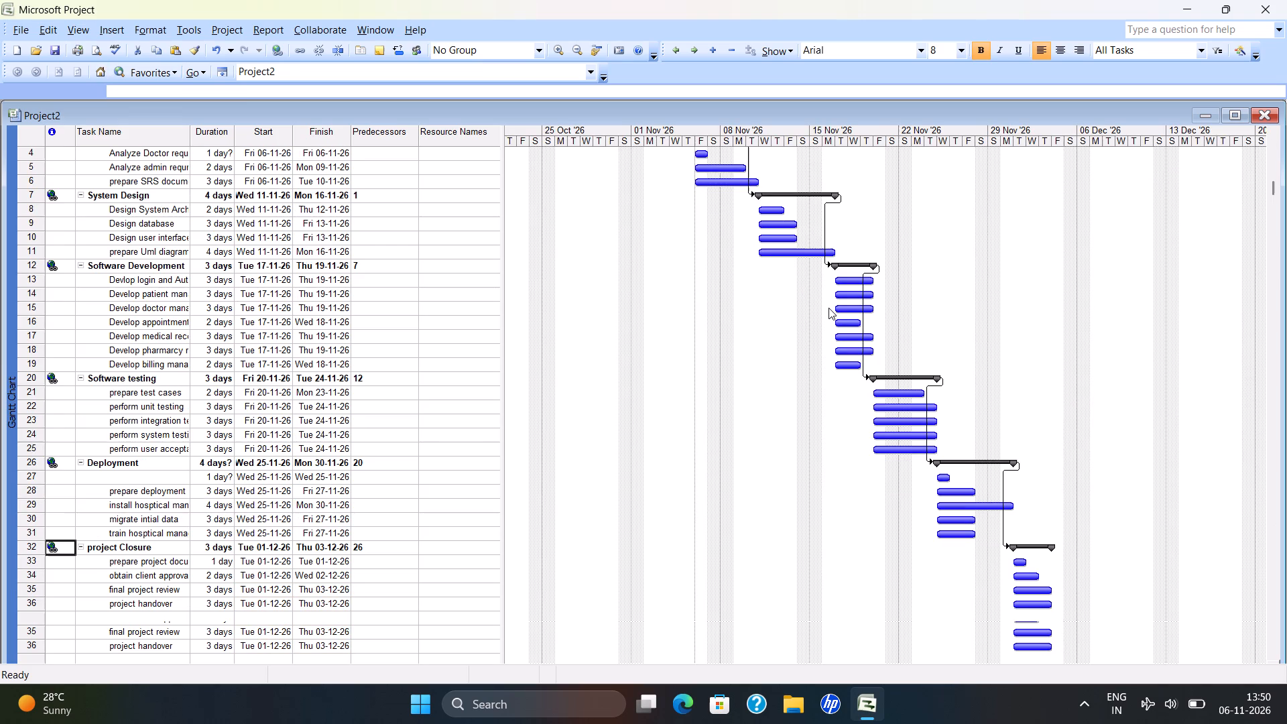
scroll(206, 447, "up", 2)
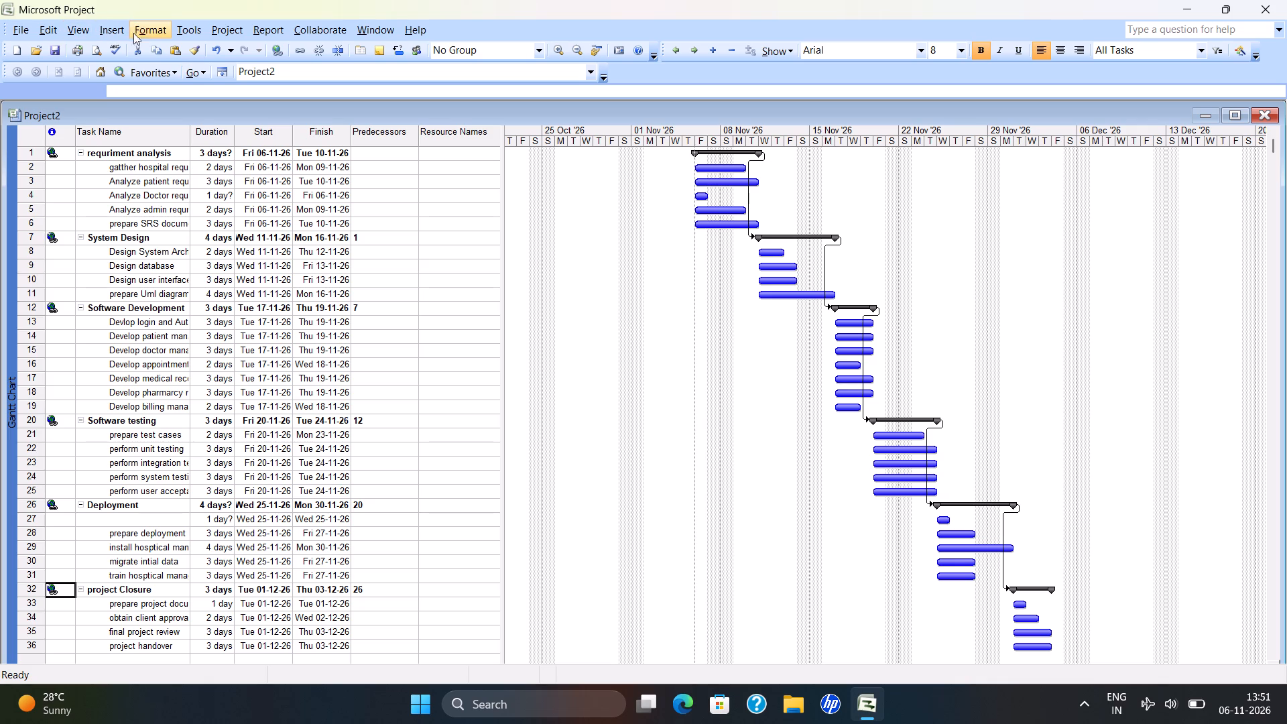
Switch the project from the Gantt Chart to the Resource Sheet view.
left_click(78, 29)
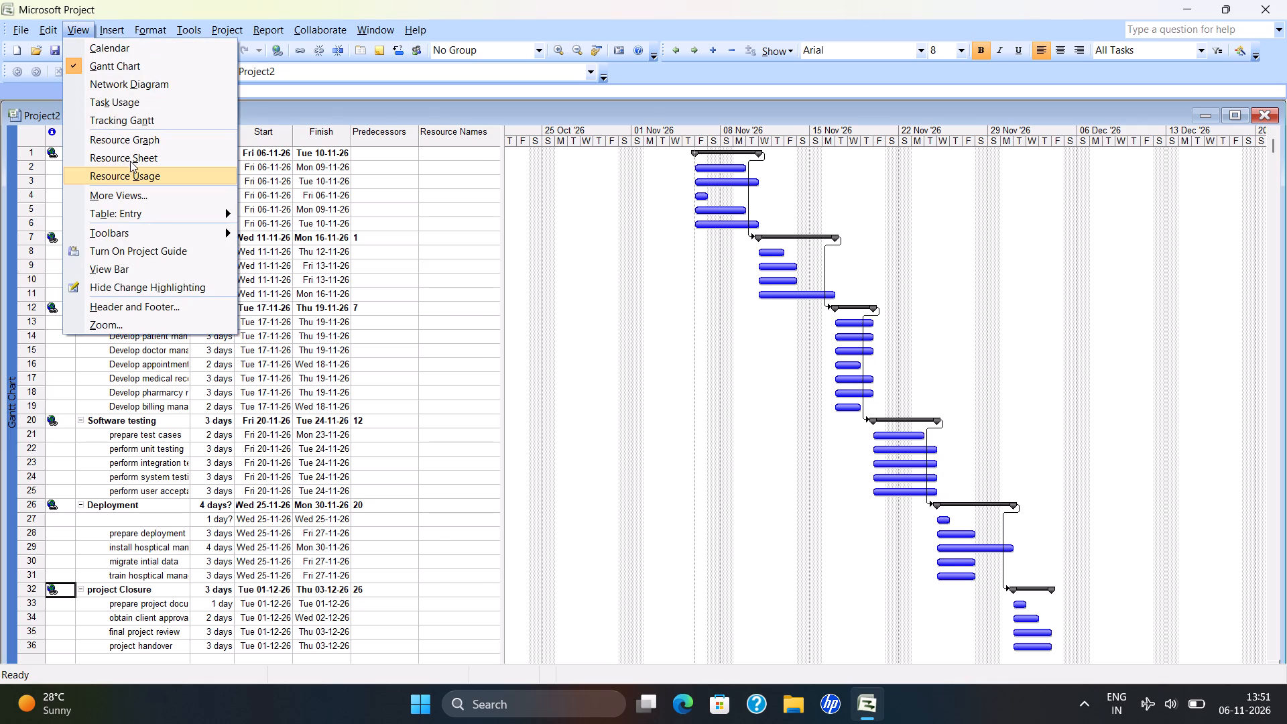
left_click(129, 160)
left_click(119, 152)
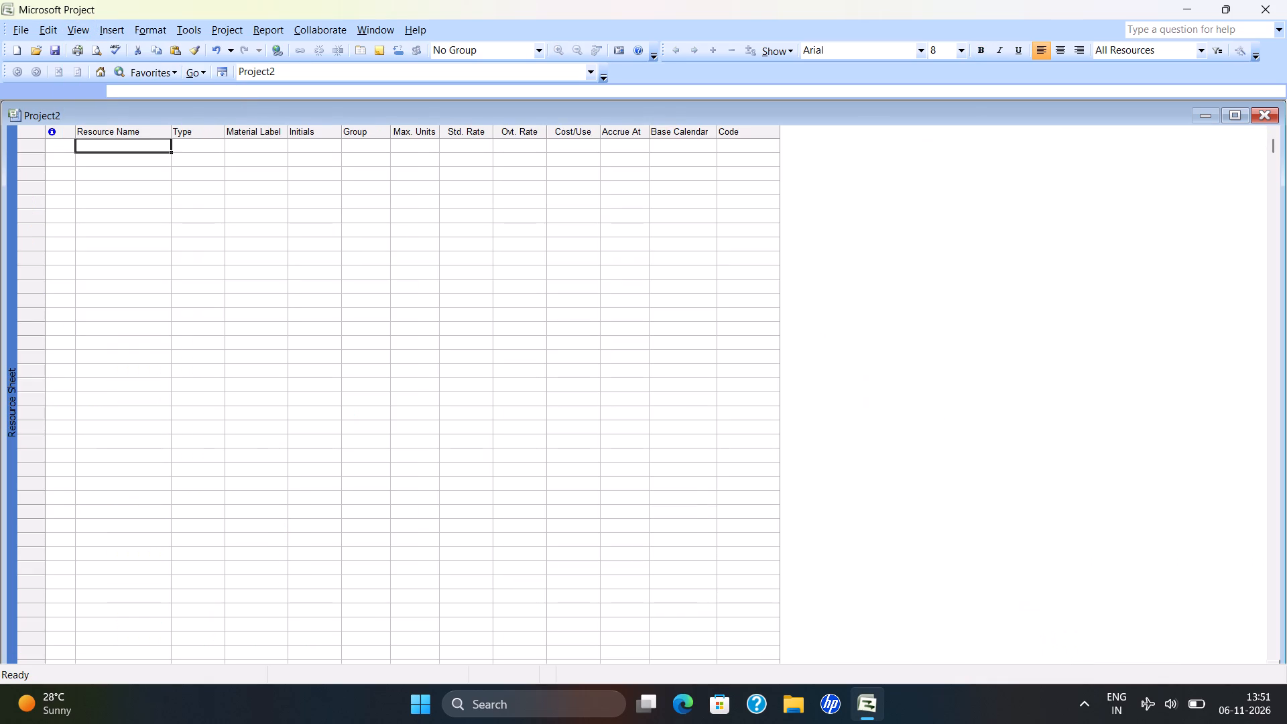
Add four resources named sandeep, abhi, siva and ram in the first four rows of the resource sheet.
type("sandeep")
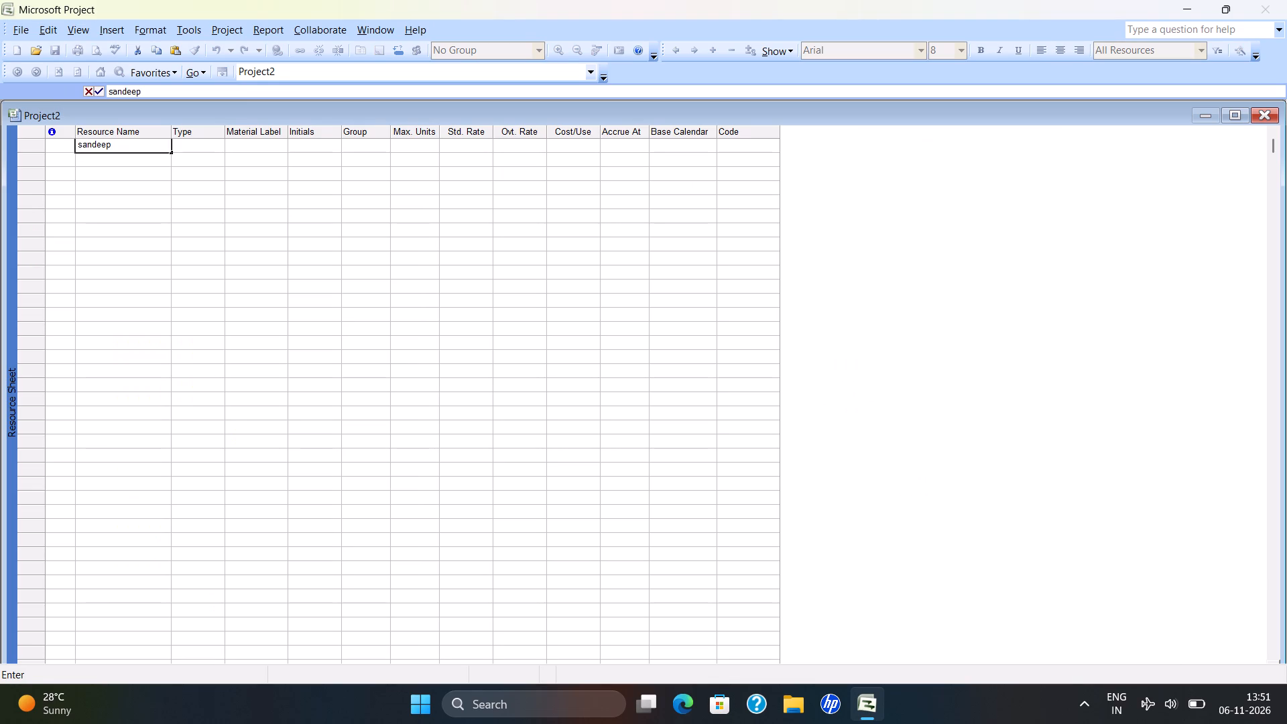
left_click(110, 154)
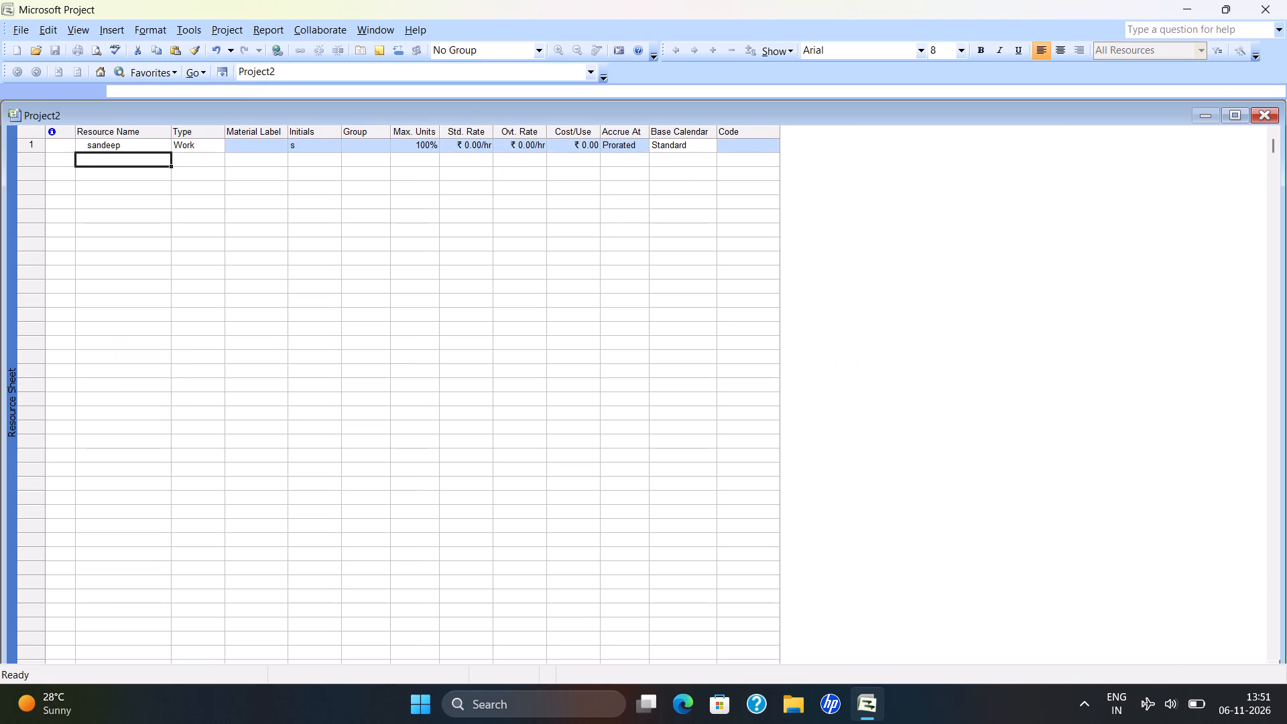
type("ab")
key("h")
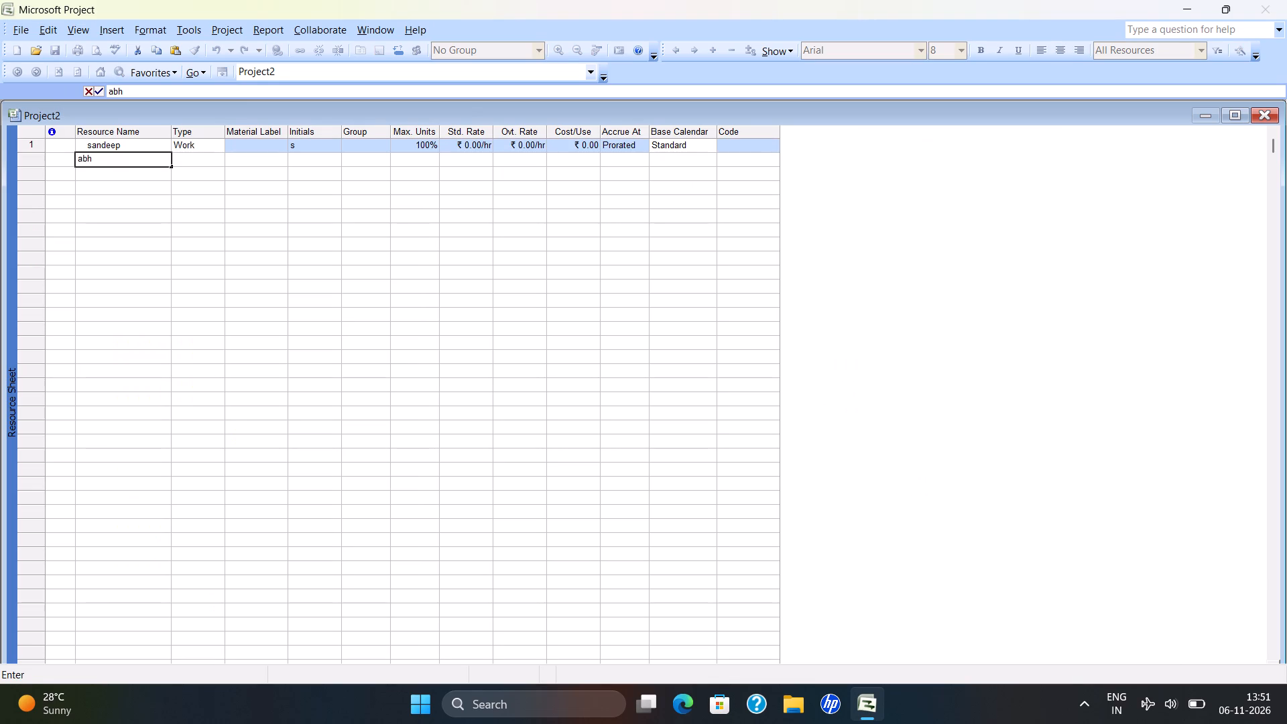
key("i")
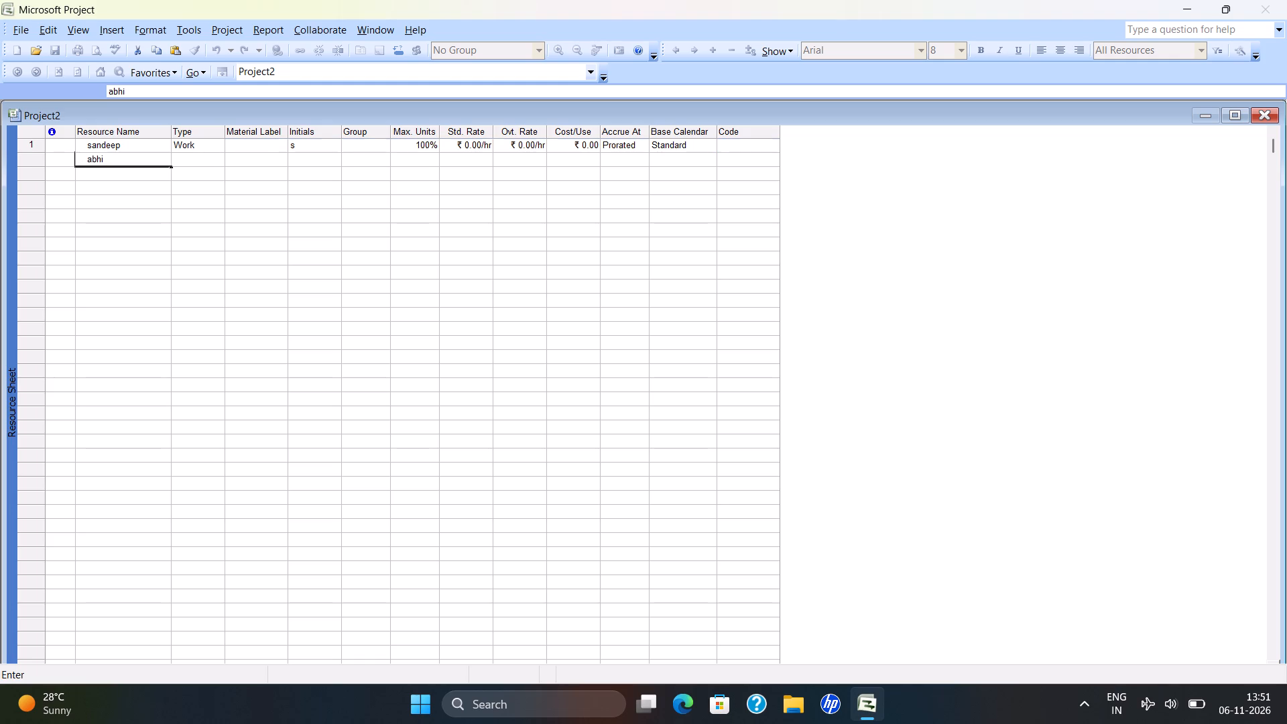
left_click(101, 176)
type("siva")
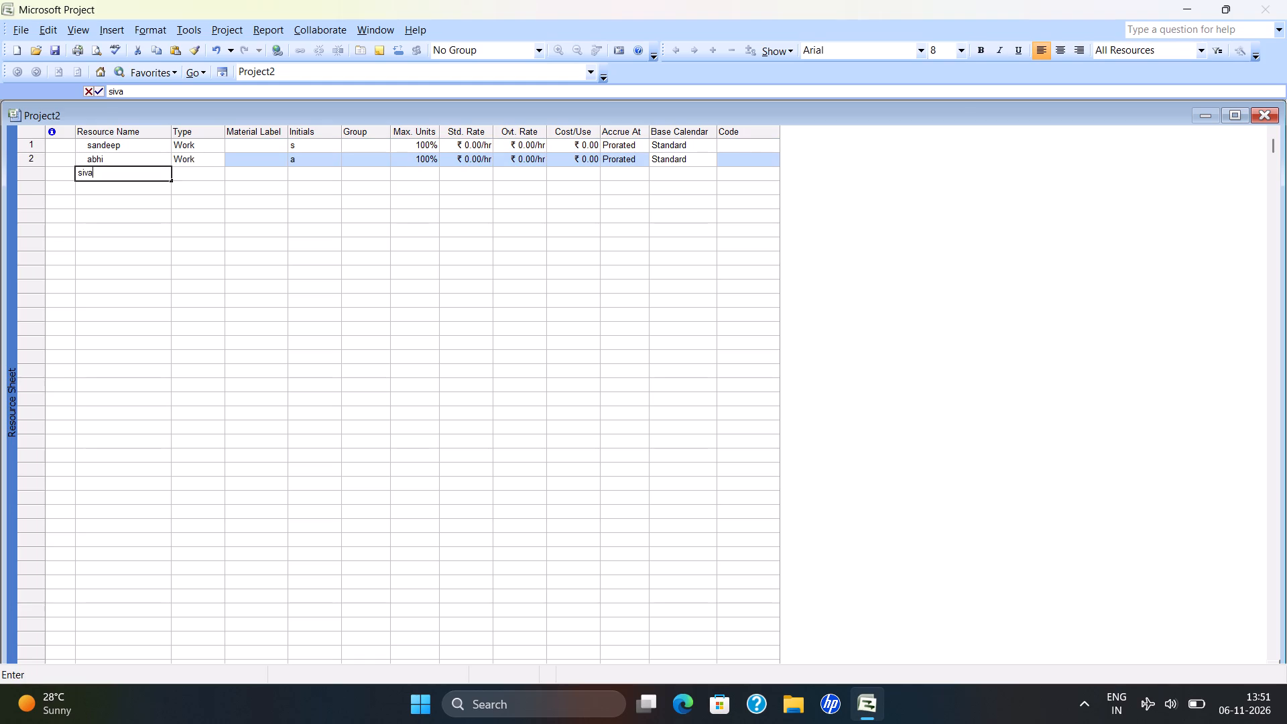
left_click(92, 188)
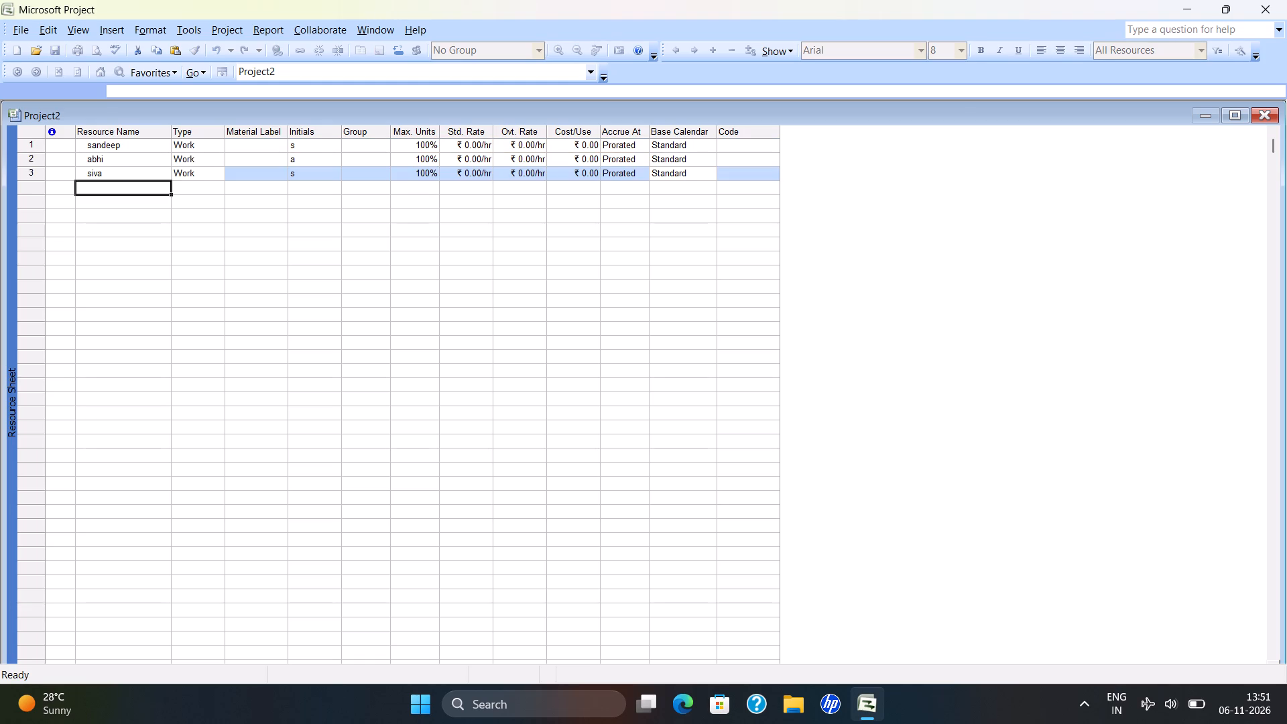
type("ram")
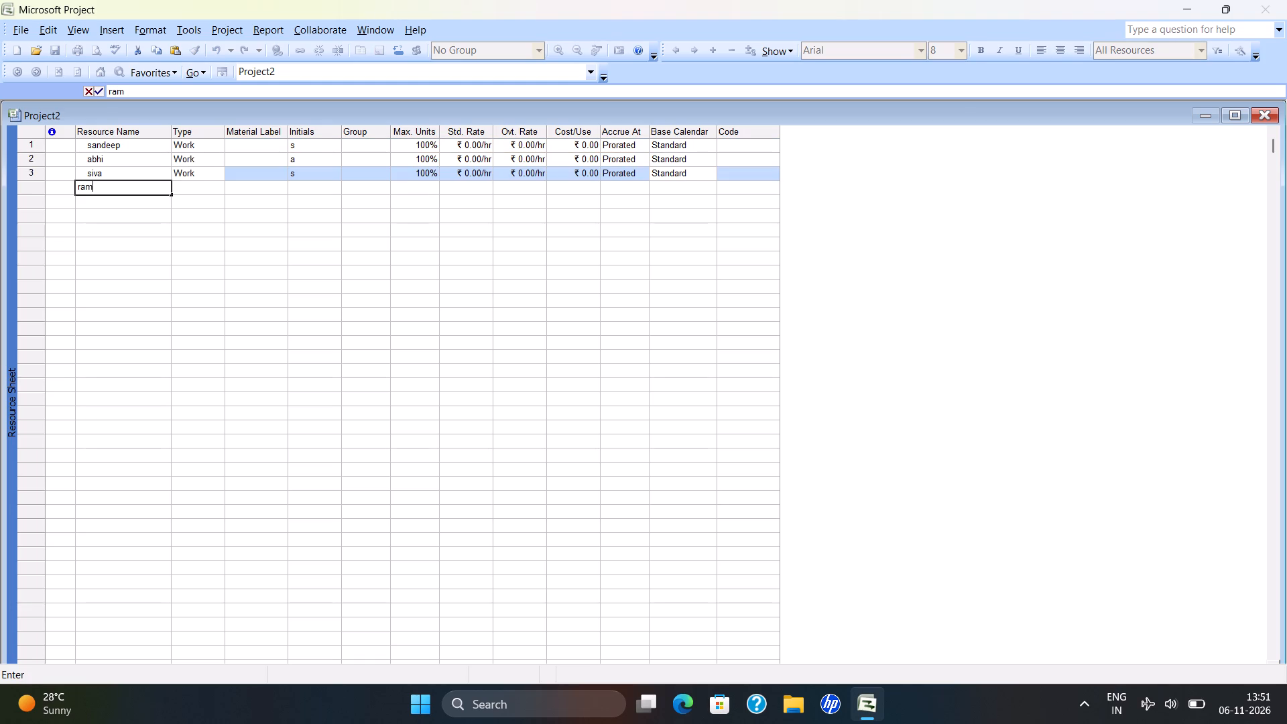
Add three more resources named ravi, abhishek and jayanth below ram in the resource sheet.
left_click(98, 202)
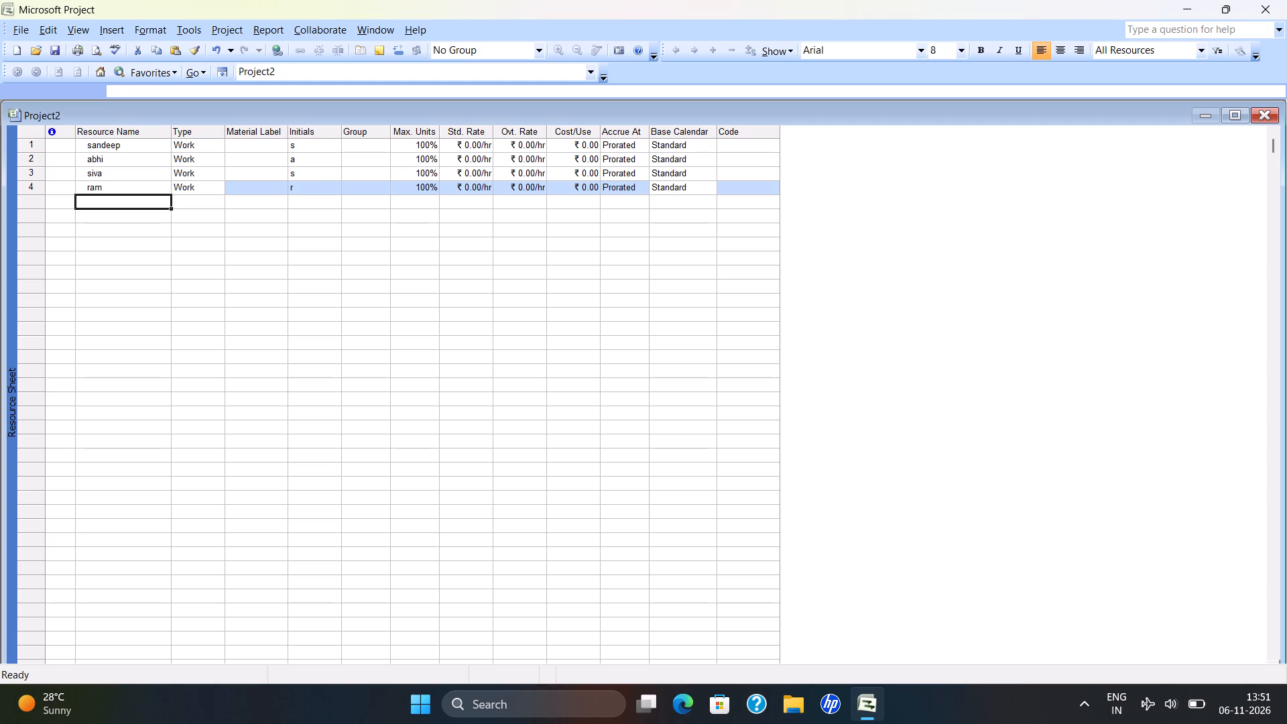
type("ravi")
left_click(101, 216)
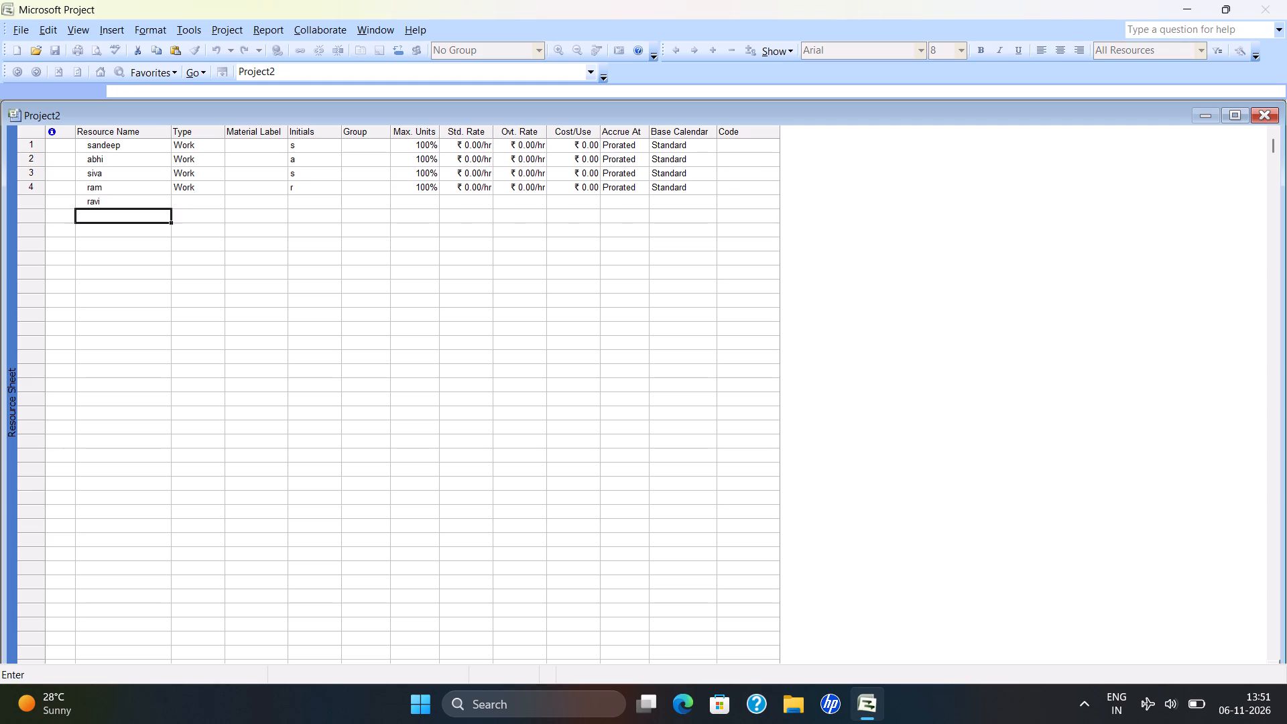
type("abhishec")
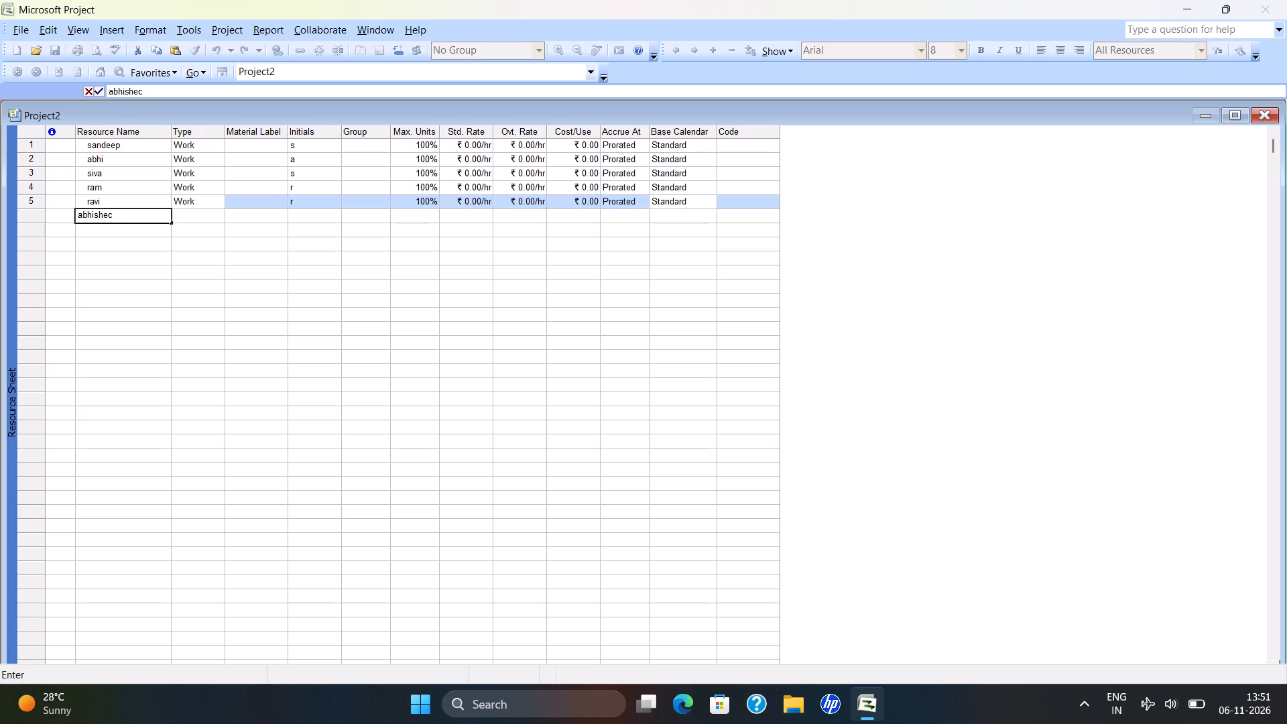
key("BackSpace")
key("k")
left_click(97, 229)
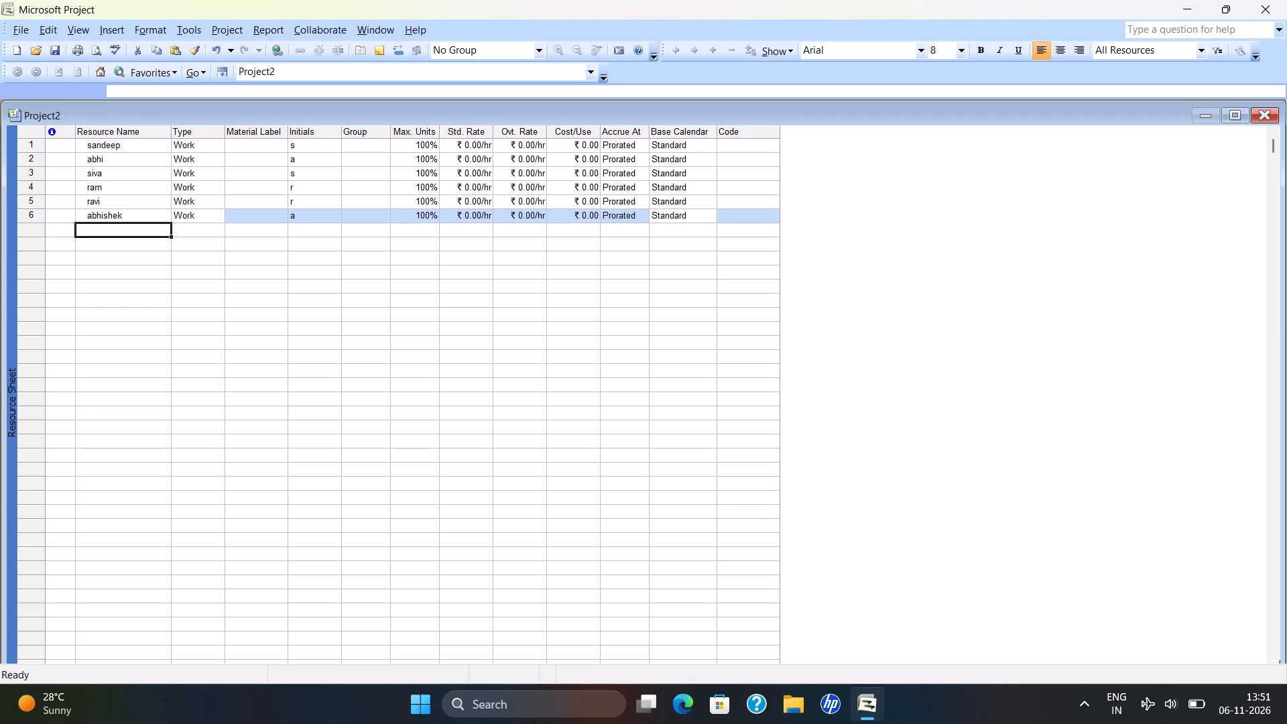
type("java")
key("BackSpace")
key("BackSpace")
type("ya")
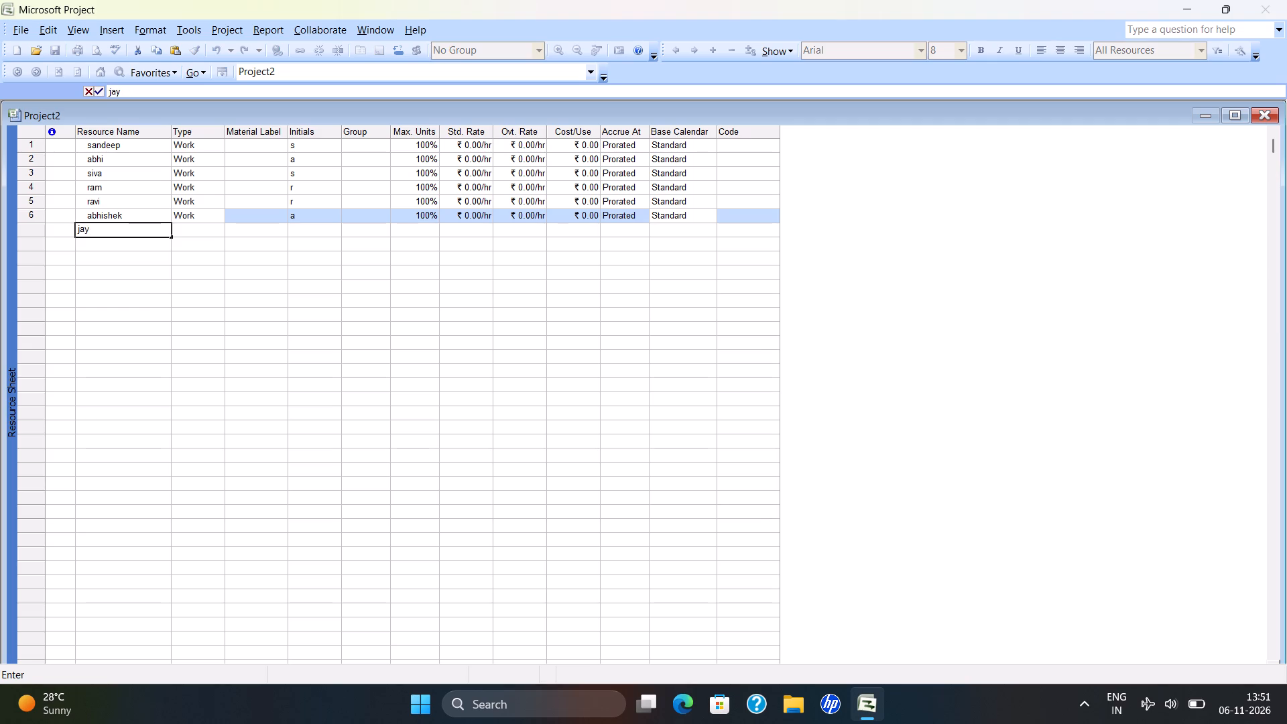
type("nth")
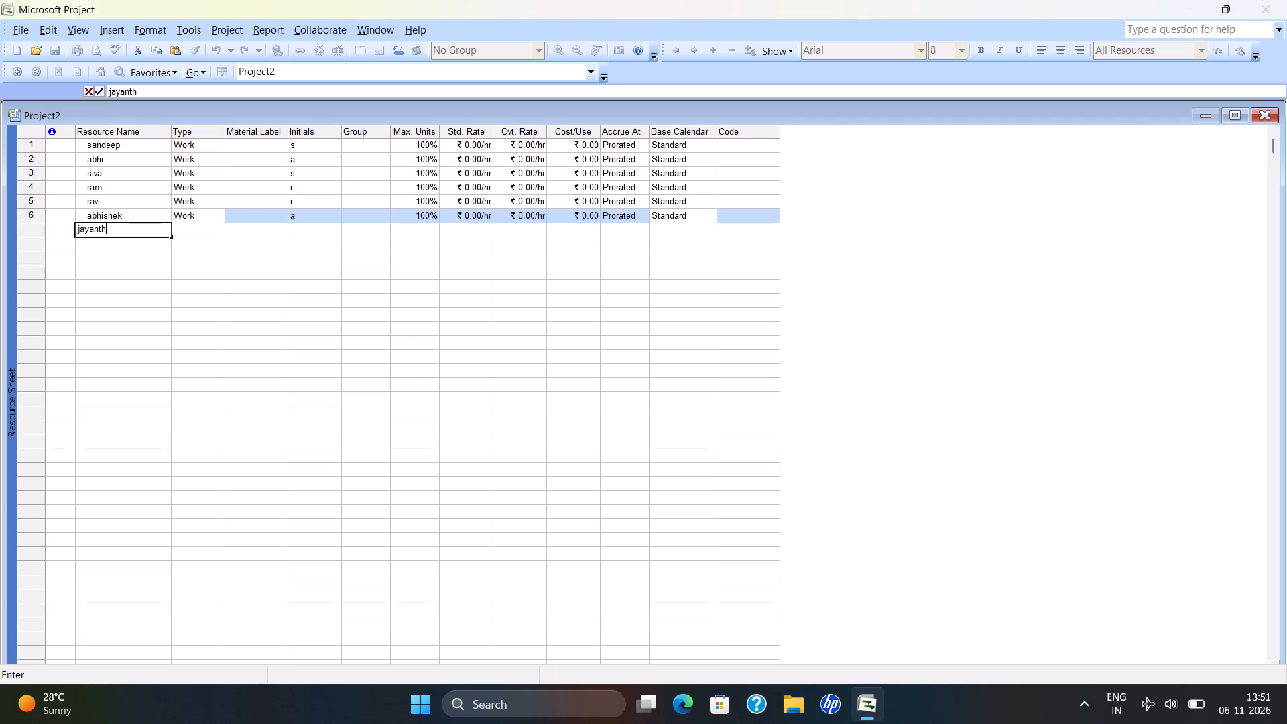
Add three more resources named rahul, dinesh and Samrat below jayanth in the resource sheet.
left_click(99, 240)
type("ra")
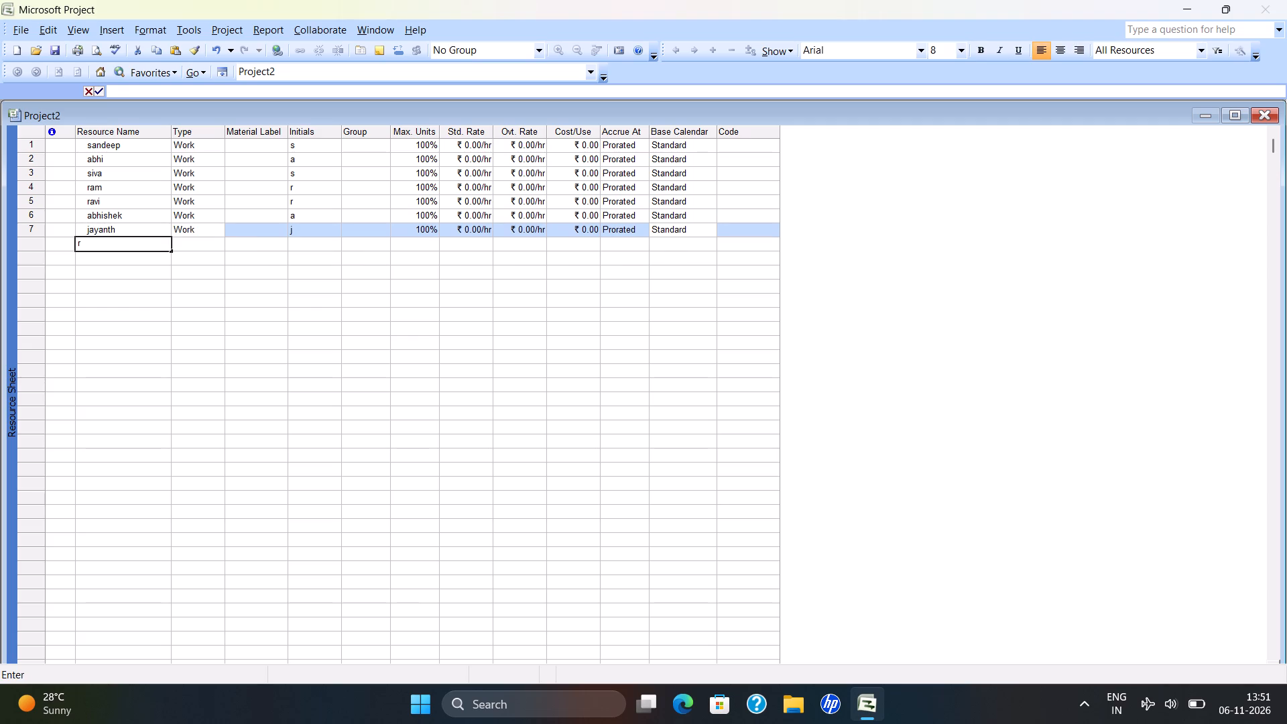
type("hul")
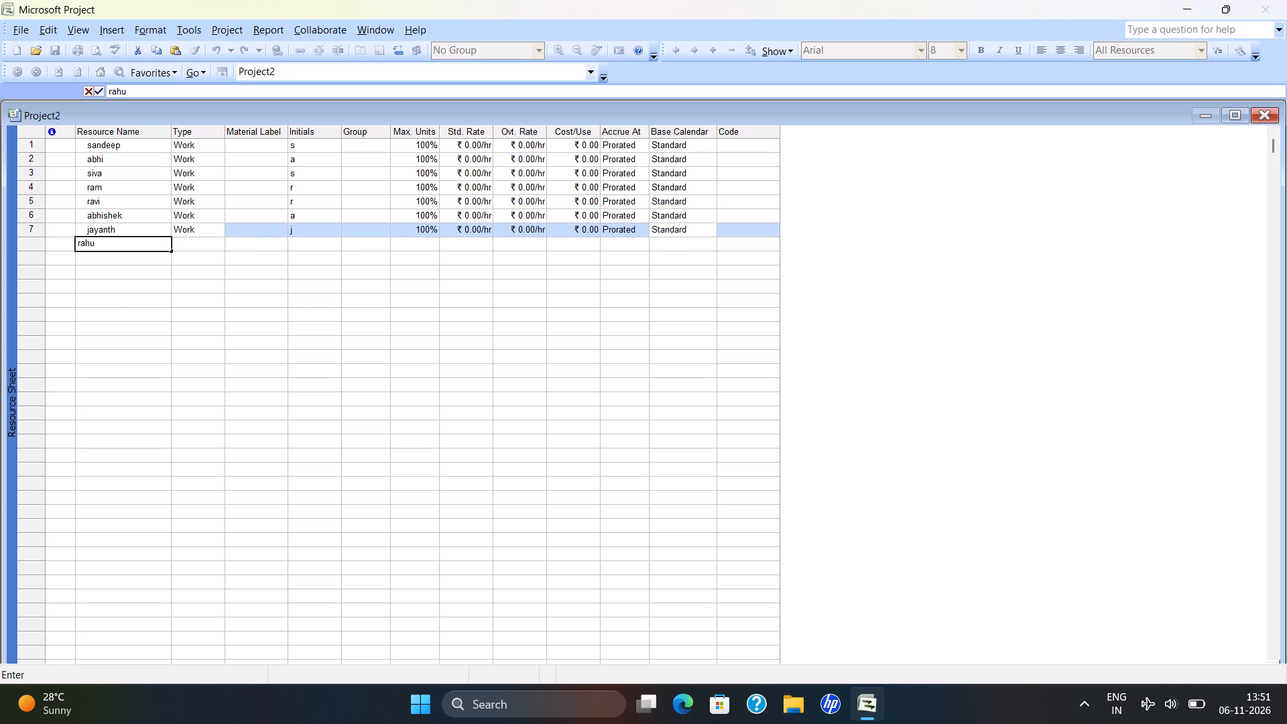
left_click(88, 262)
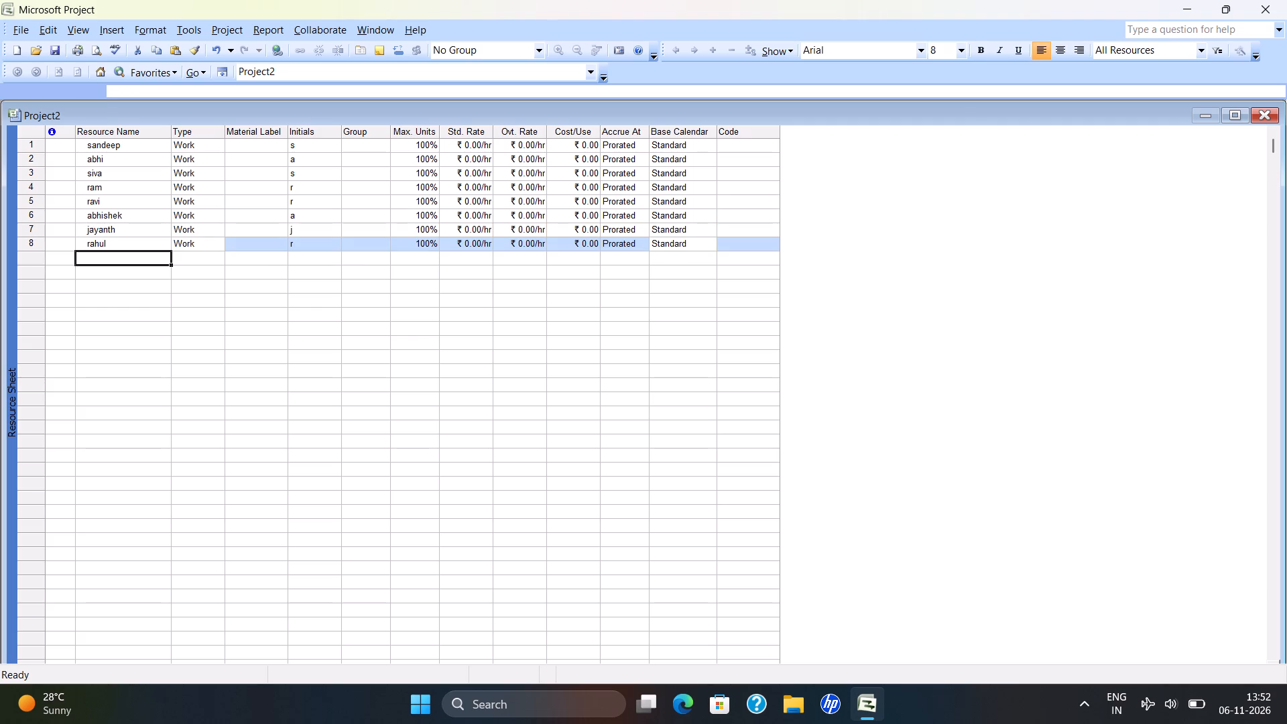
type("dines")
key("h")
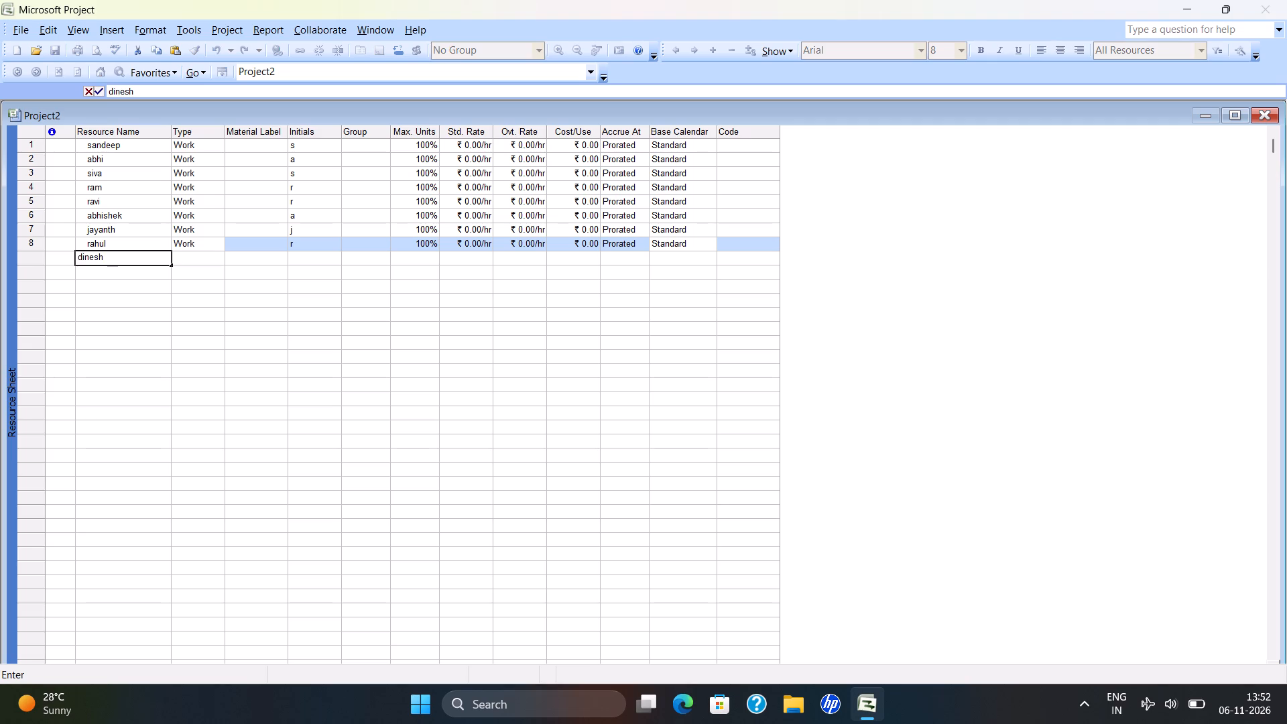
left_click(88, 274)
type("Sma]")
key("BackSpace")
key("BackSpace")
key("BackSpace")
key("a")
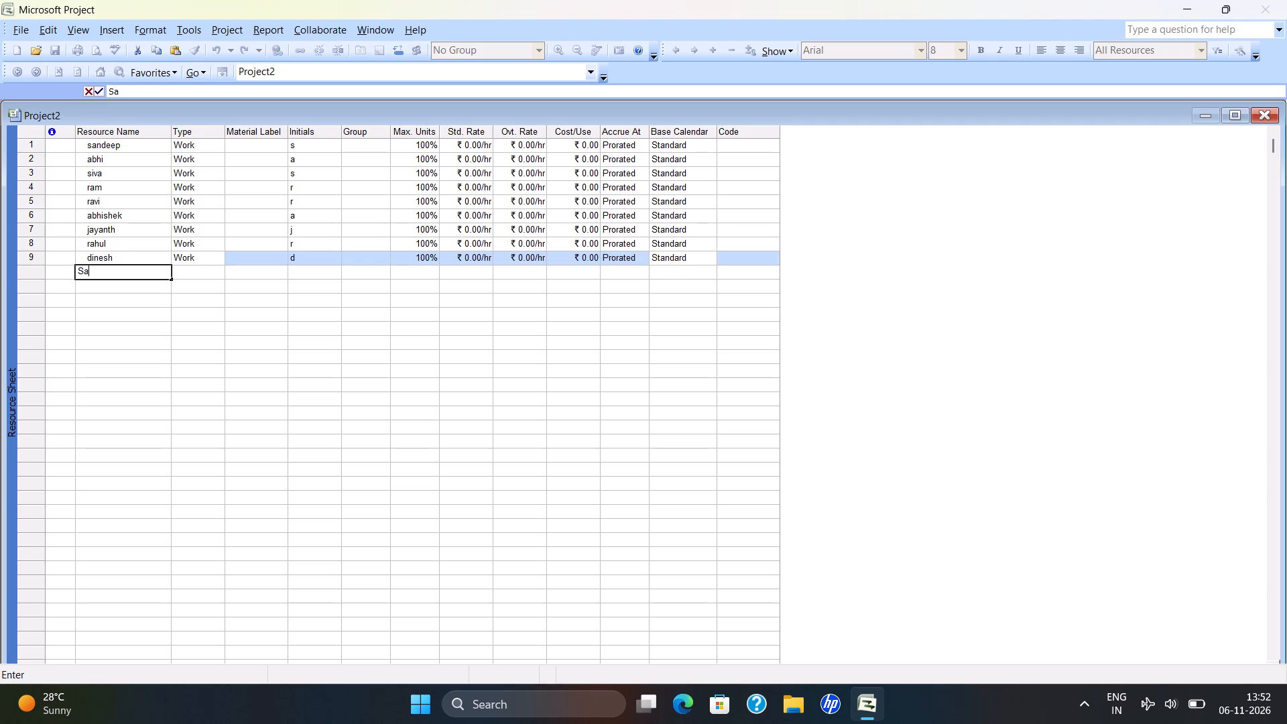
type("mrat")
Add the last three resources, named kumar, vivek and hari, below Samrat in the resource sheet.
left_click(90, 286)
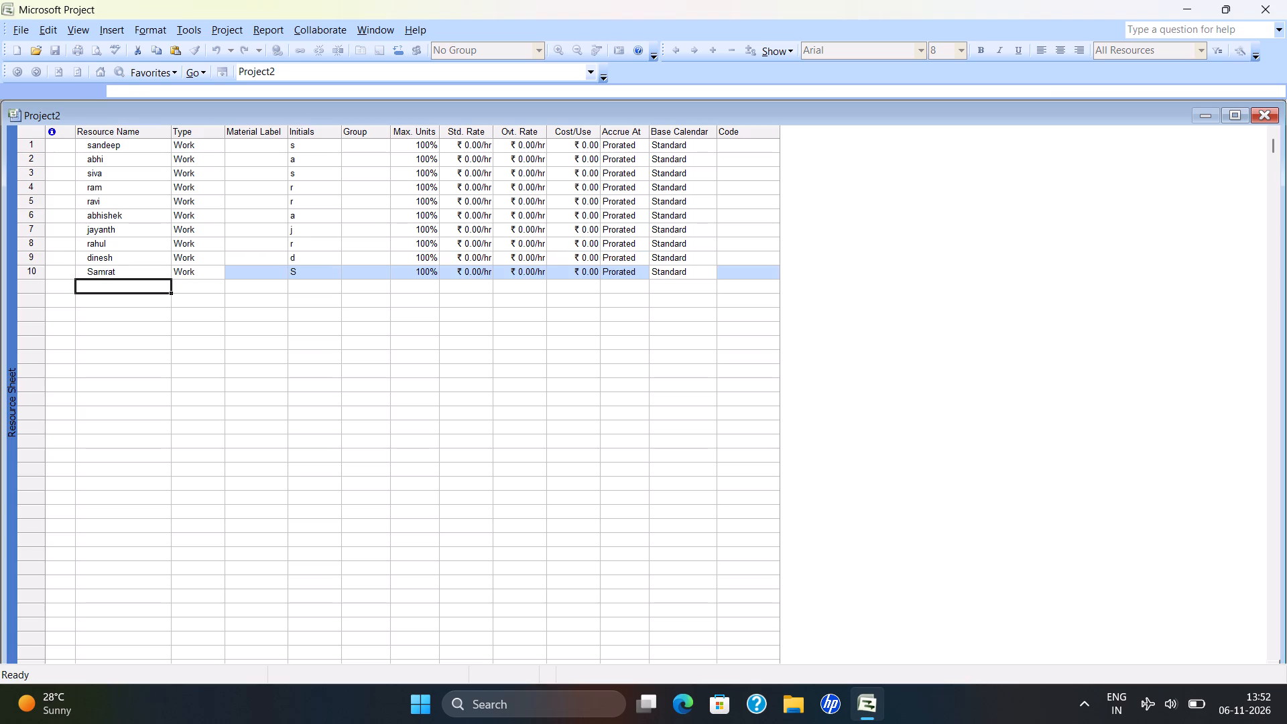
type("ku")
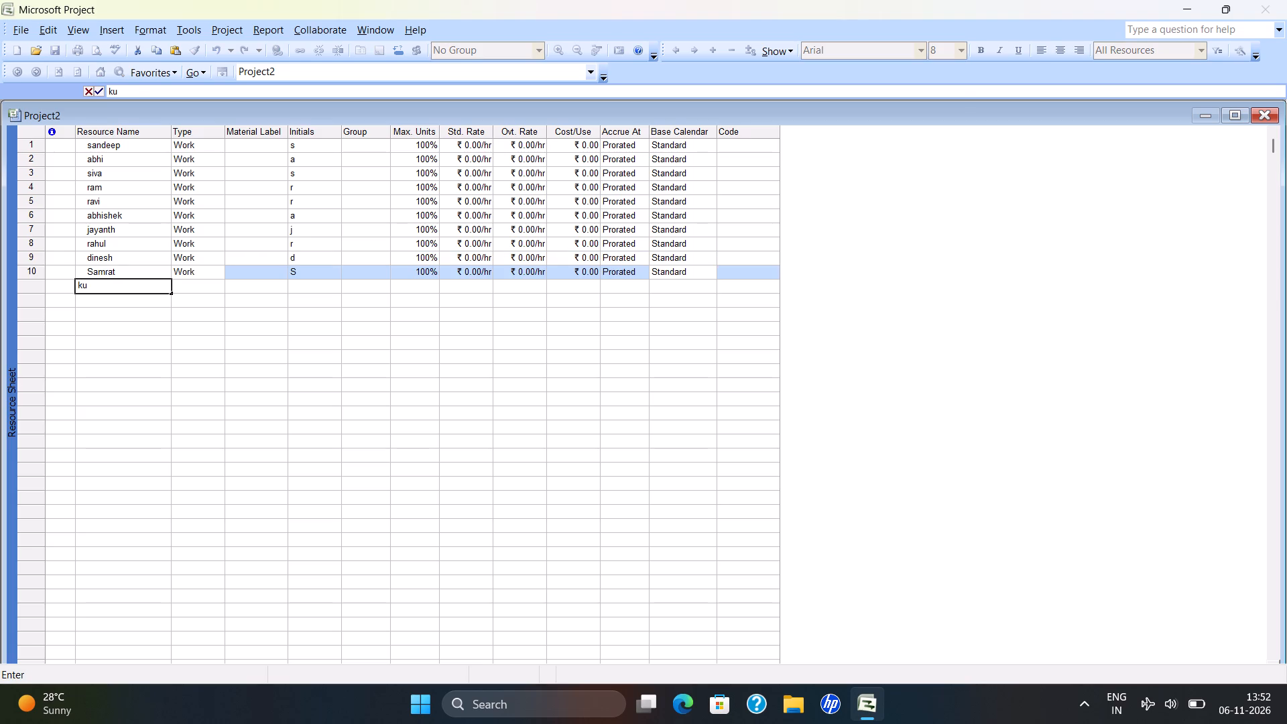
type("mar")
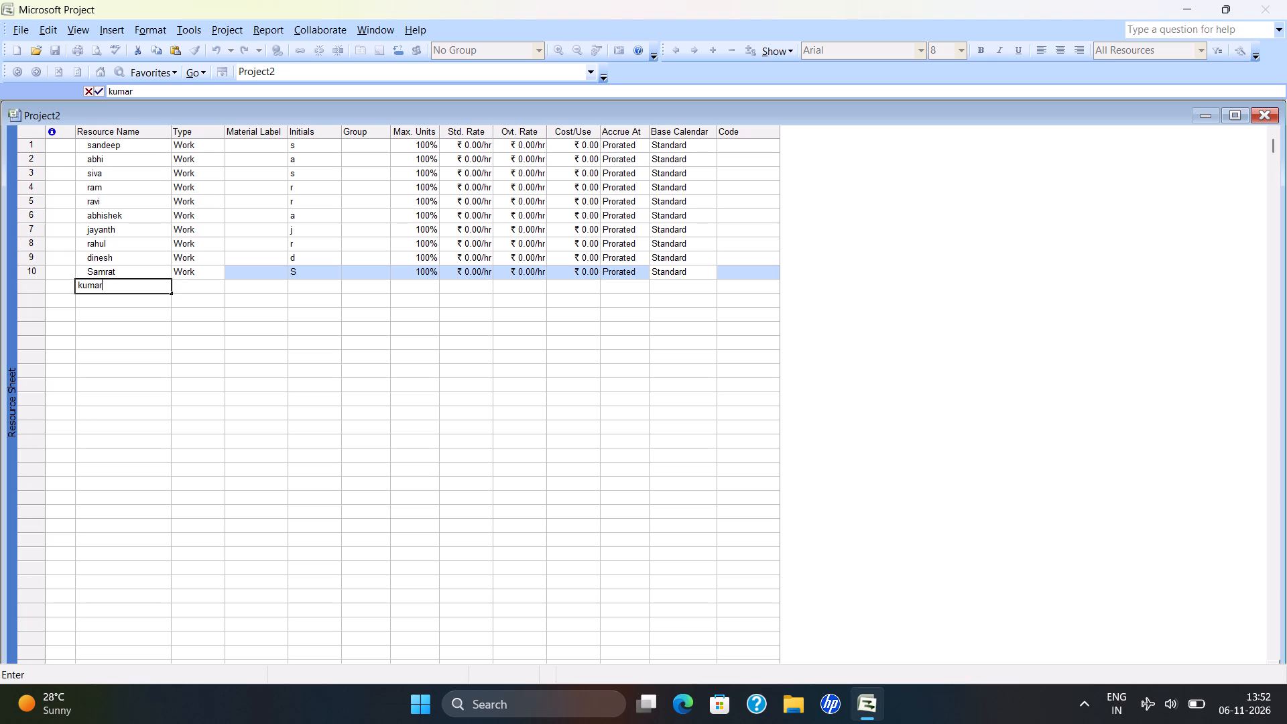
left_click(93, 303)
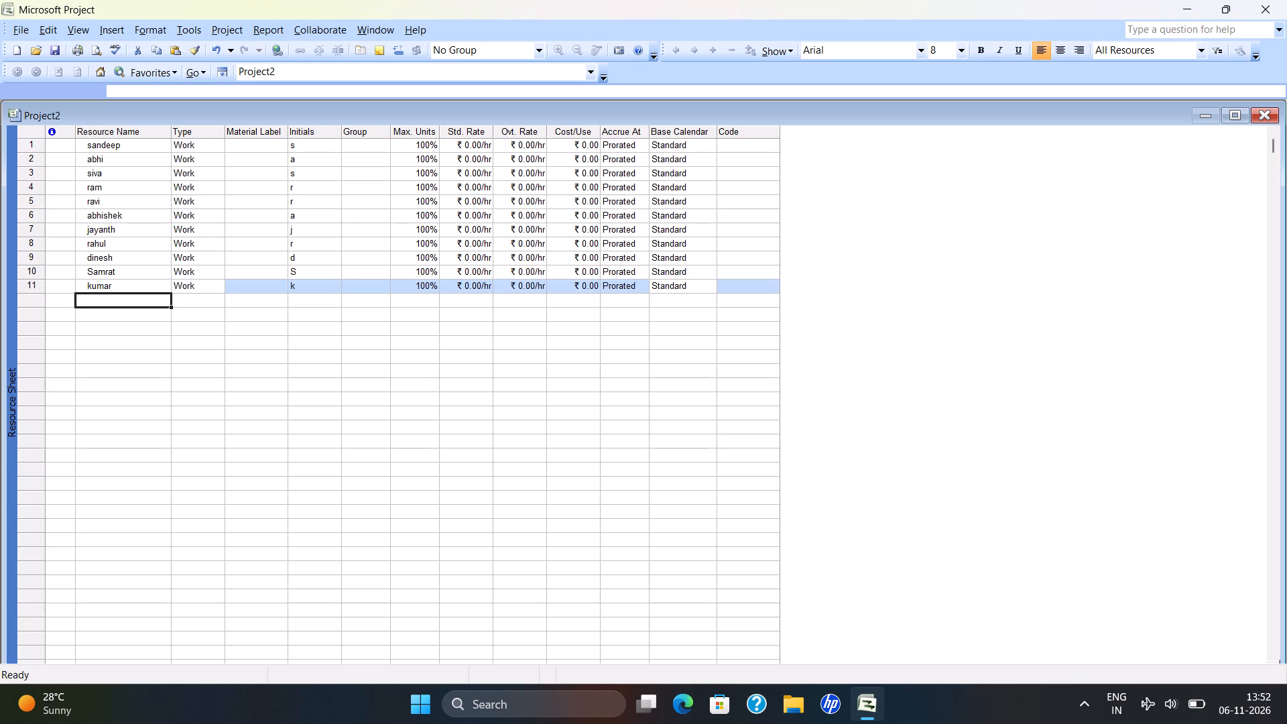
type("vive")
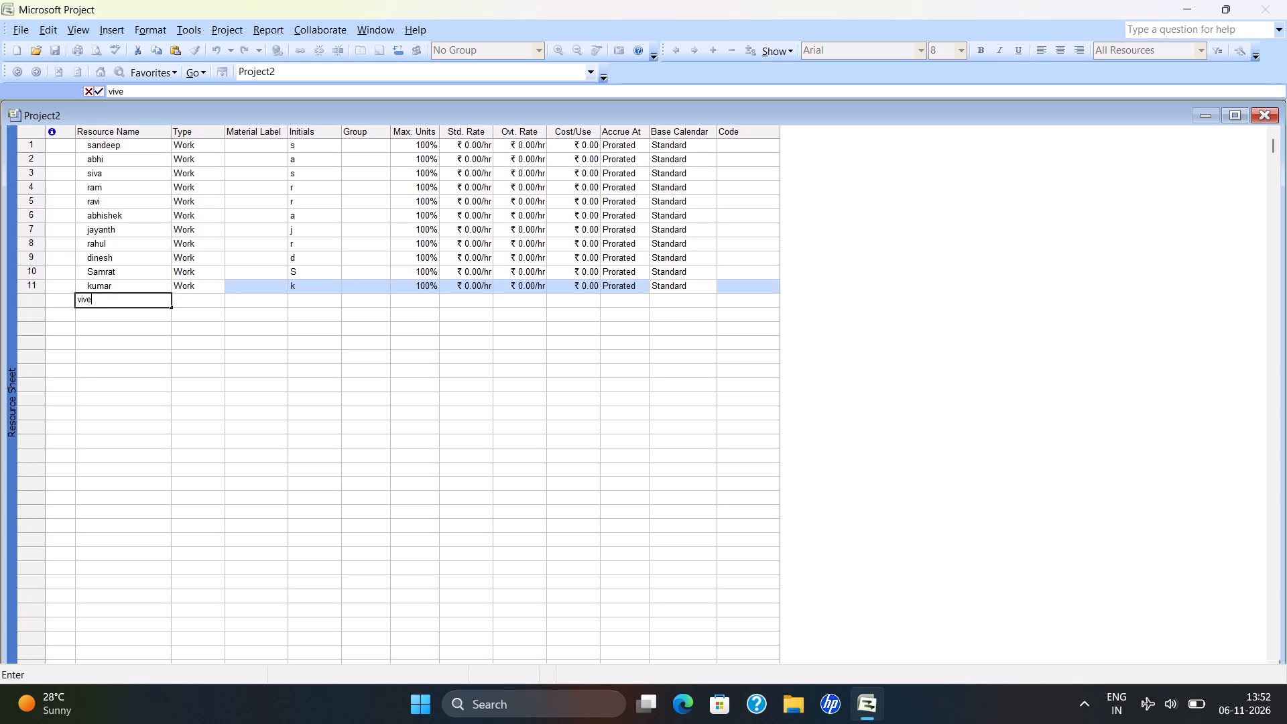
key("k")
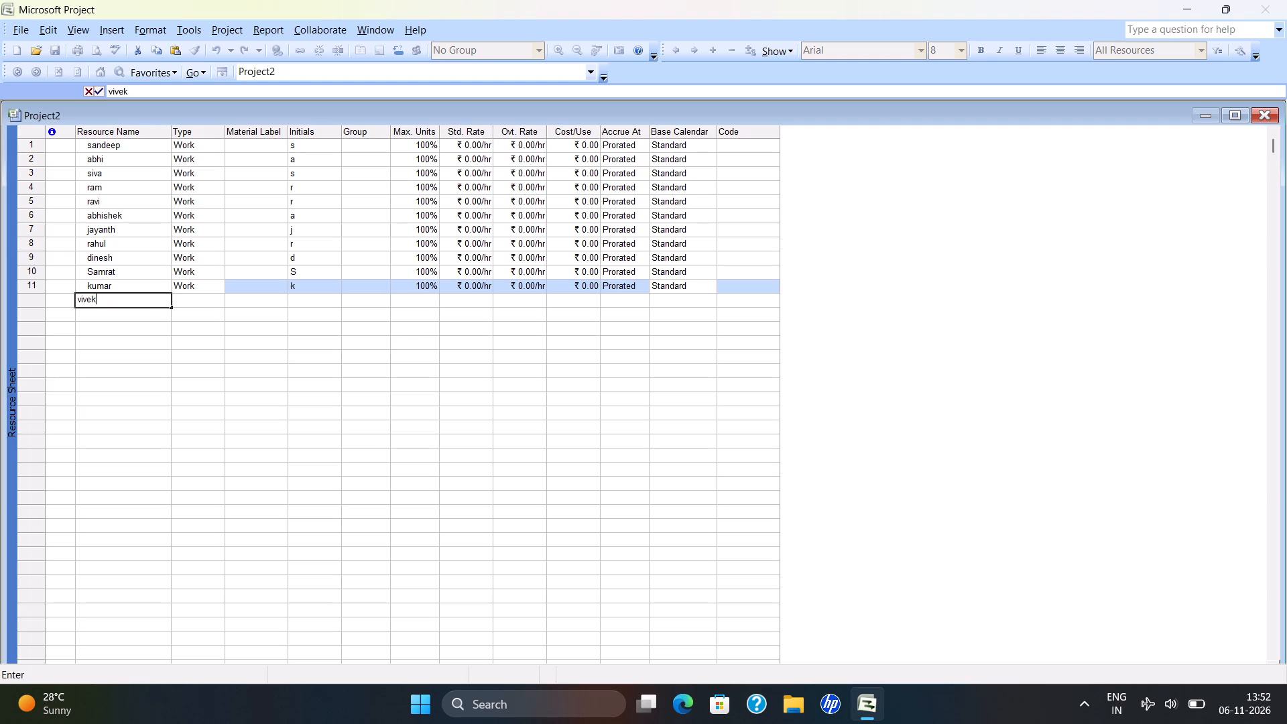
left_click(88, 315)
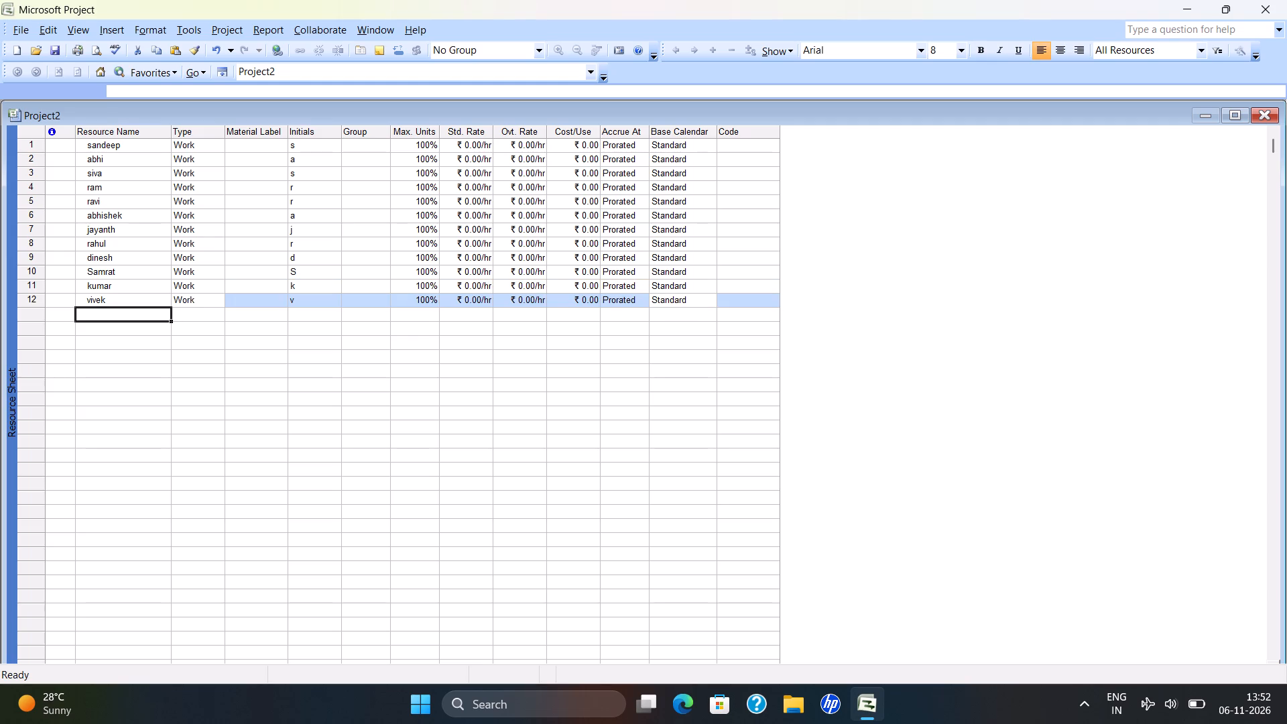
type("ha")
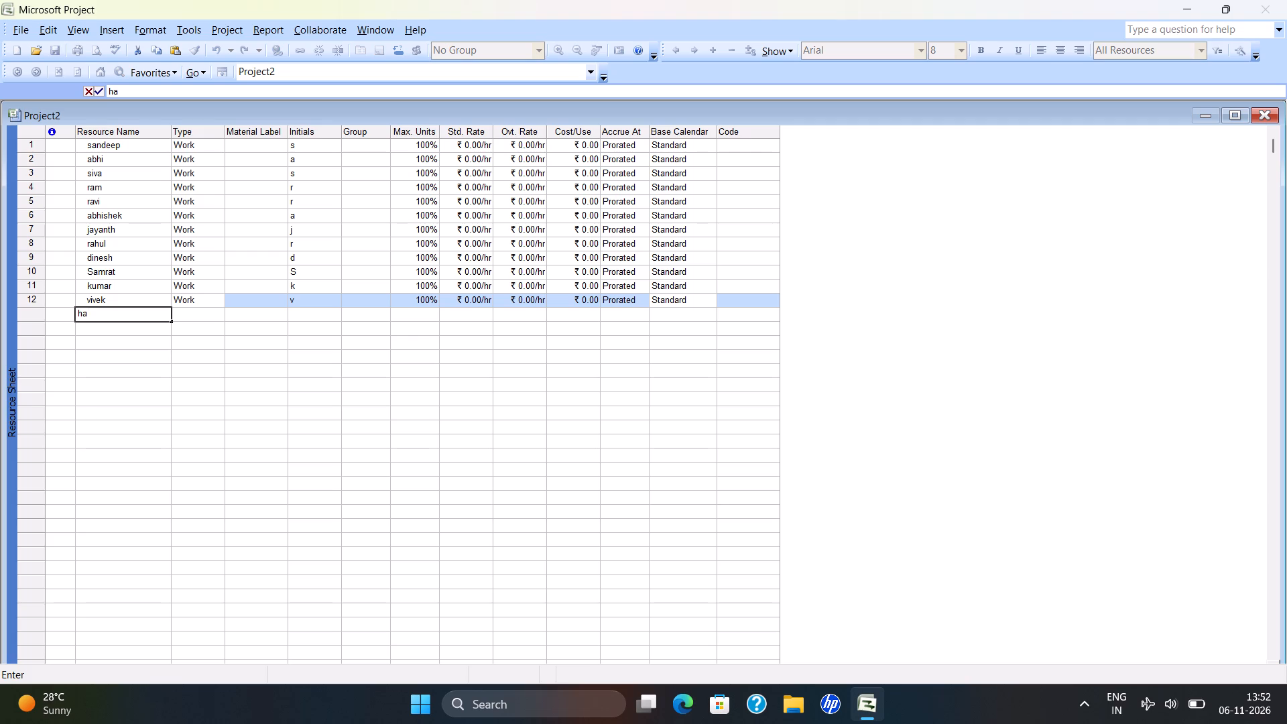
type("ri")
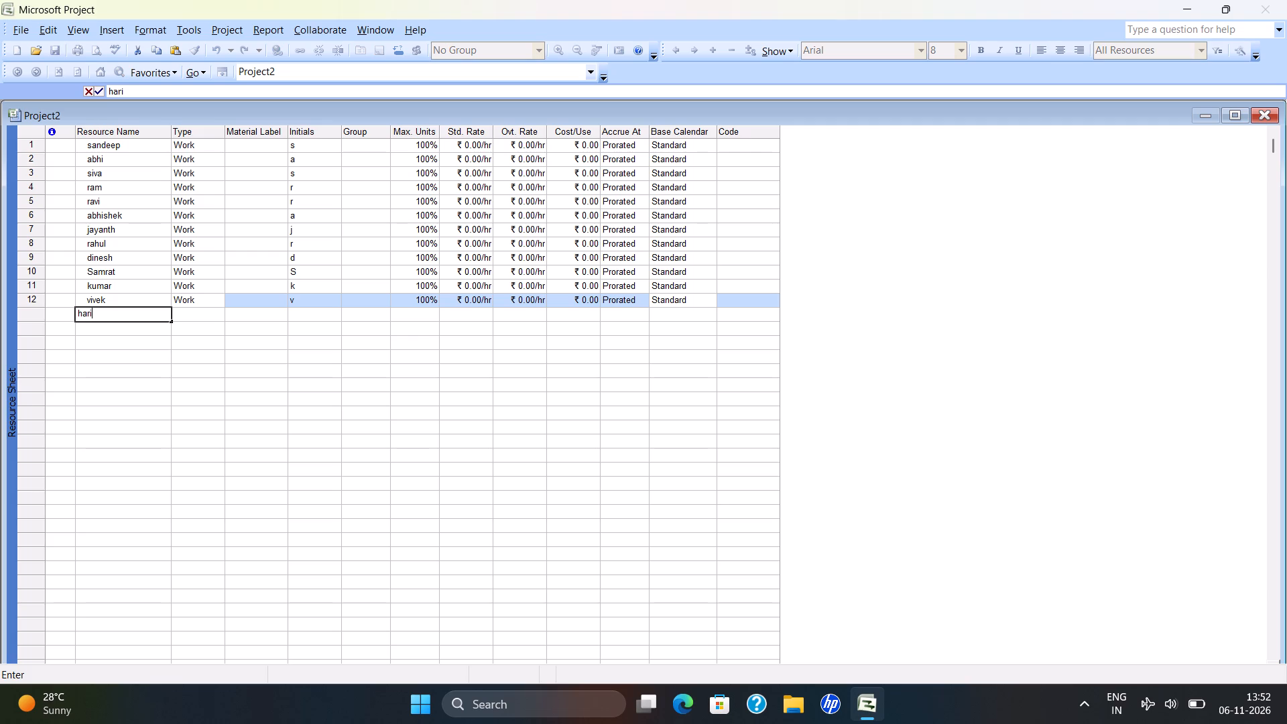
left_click(105, 327)
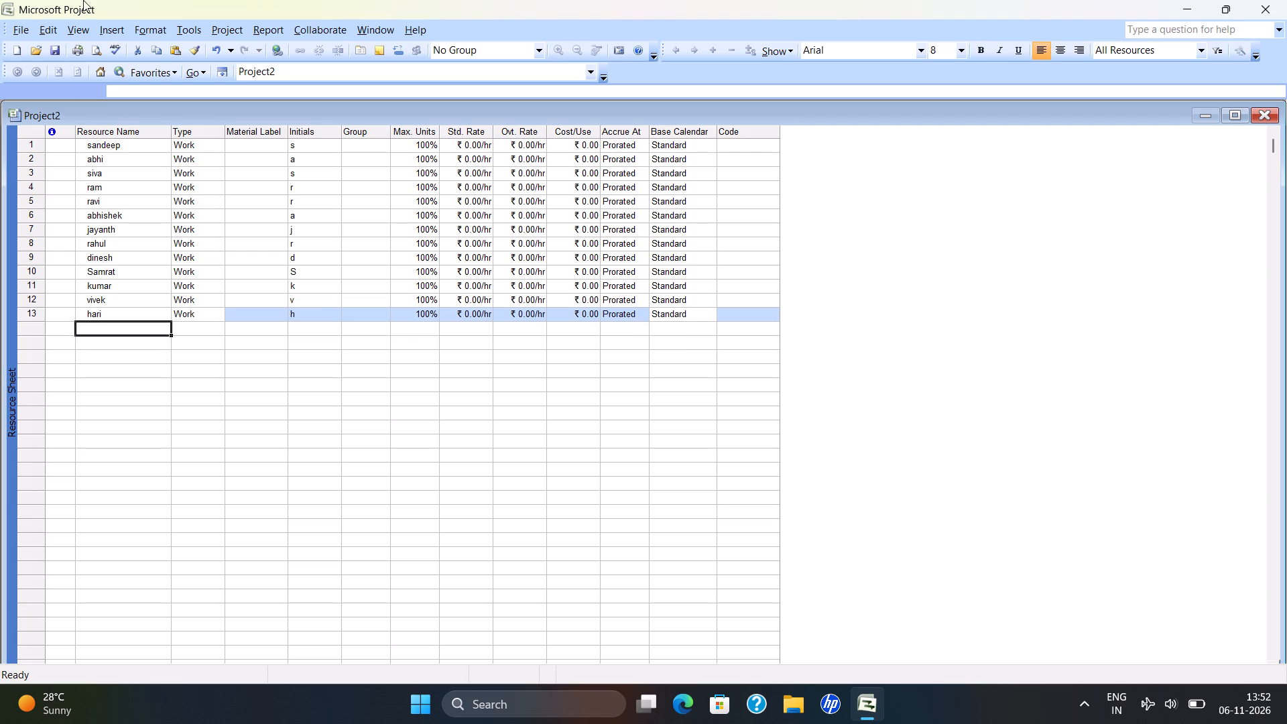
Switch the project from the Resource Sheet back to the Gantt Chart view.
left_click(80, 26)
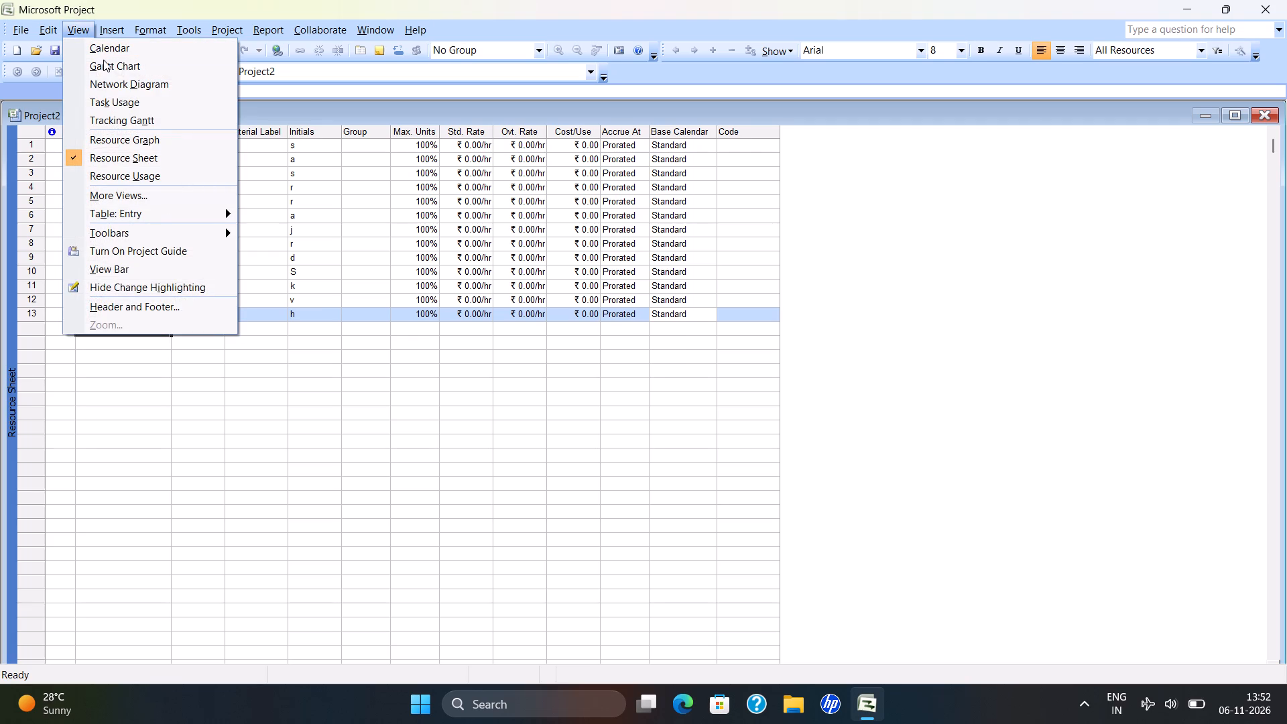
left_click(105, 64)
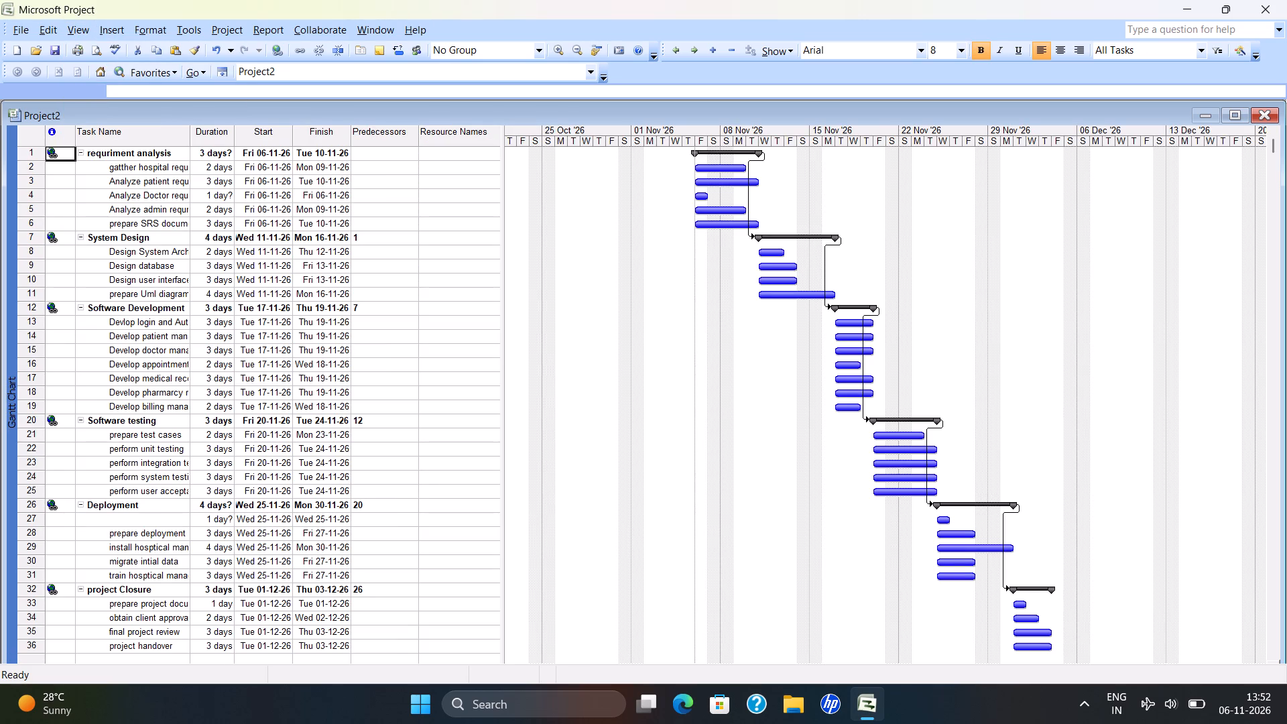
Assign resource abhi to the requriment analysis summary task and dinesh to its first subtask, gathering hospital requirements.
left_click(463, 156)
left_click_drag(490, 157, 455, 188)
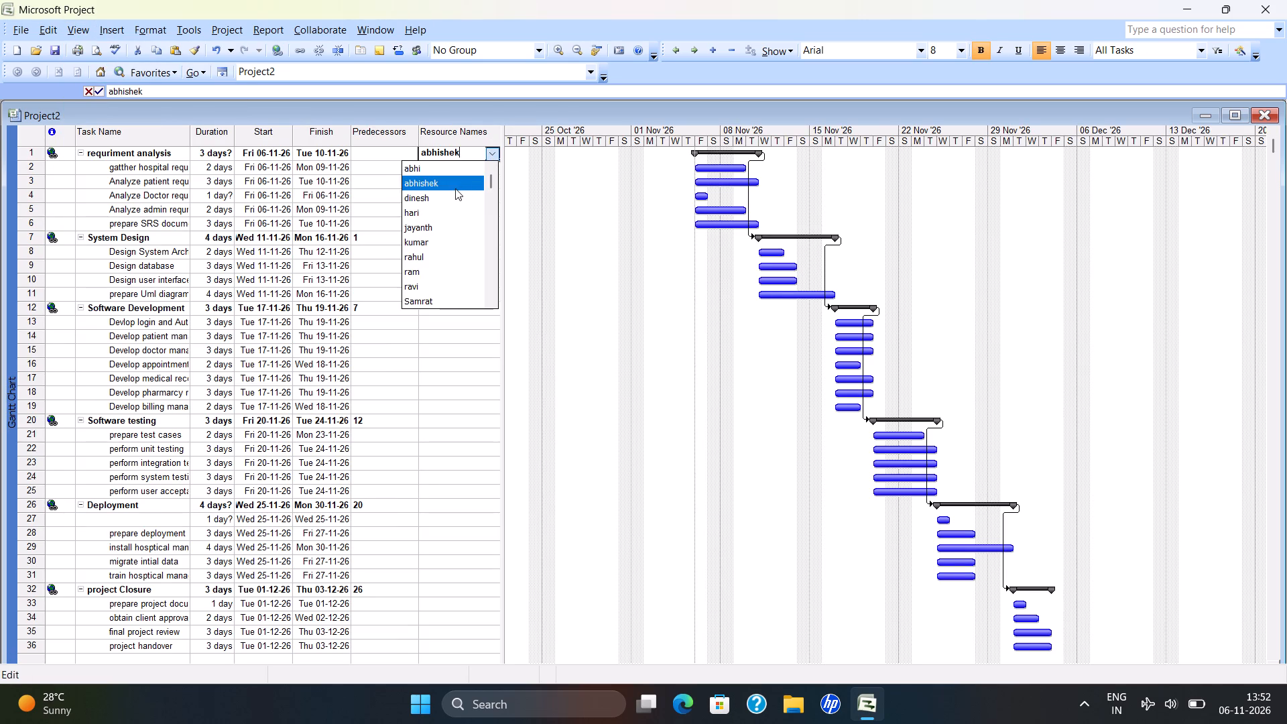
left_click_drag(455, 188, 455, 173)
left_click(455, 173)
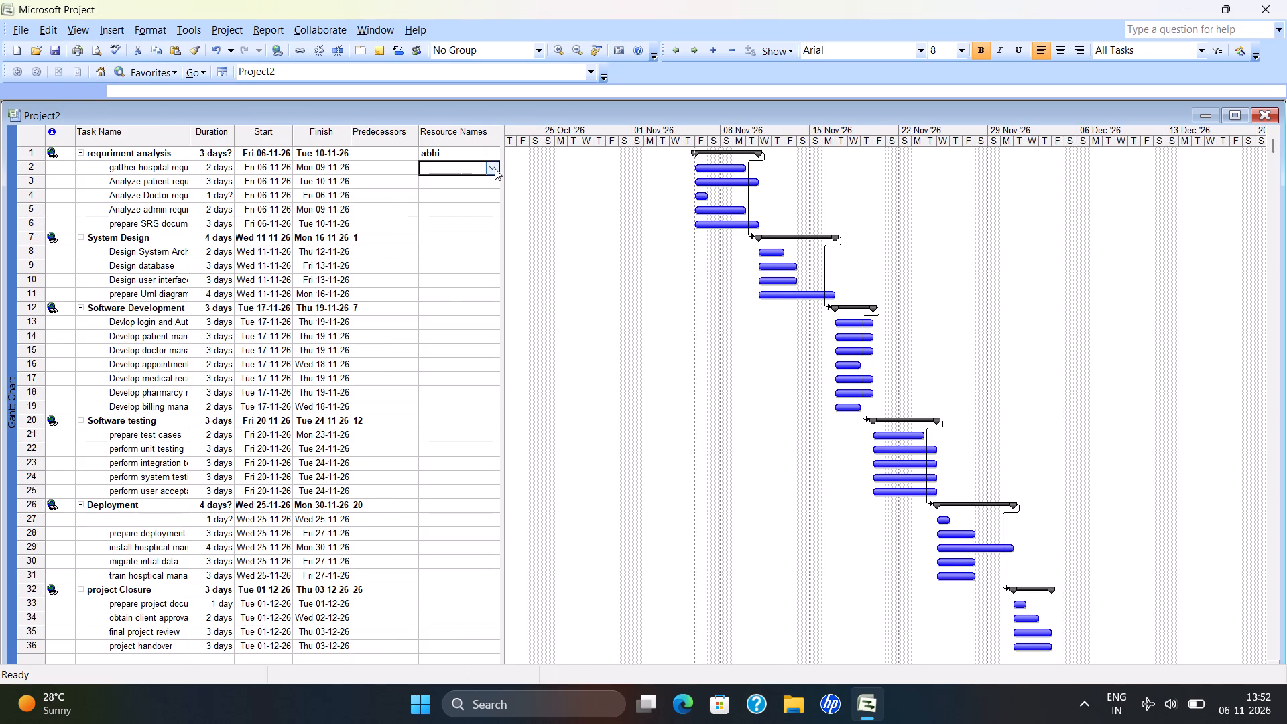
left_click_drag(495, 168, 456, 205)
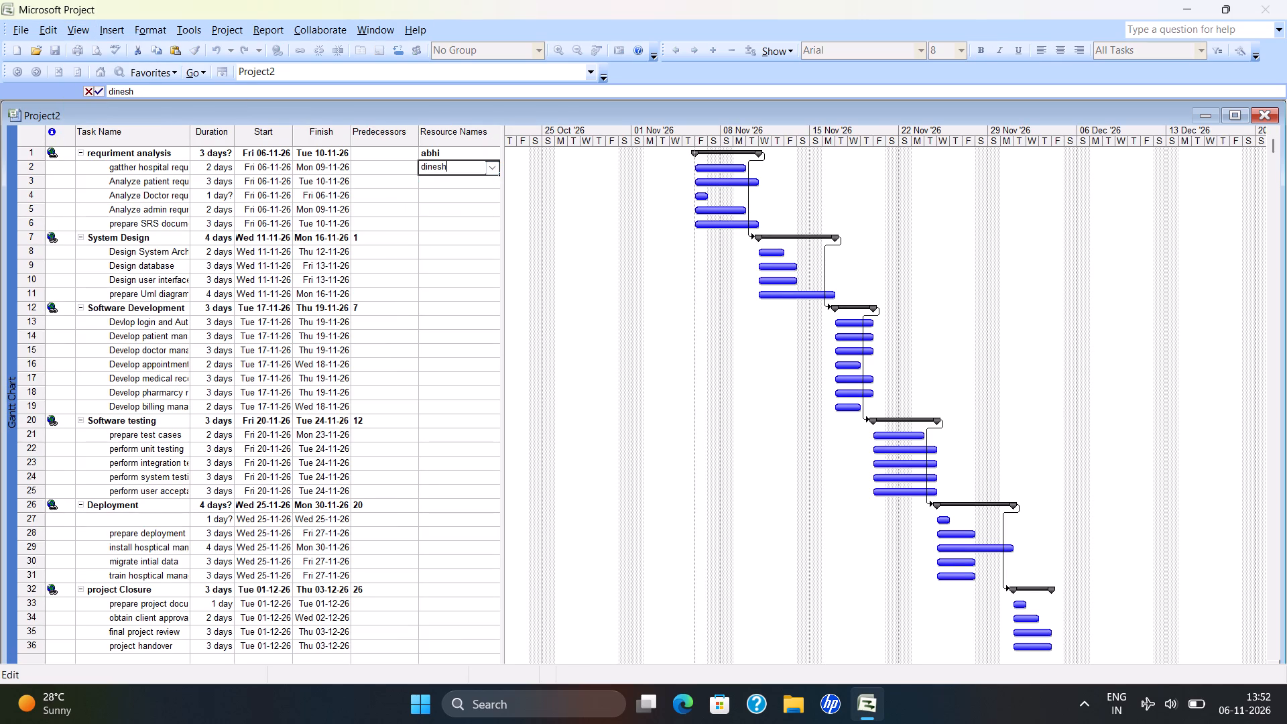
Assign hari to the Analyze patient requirements task and dinesh to the Analyze Doctor requirements task.
left_click(471, 184)
left_click(493, 186)
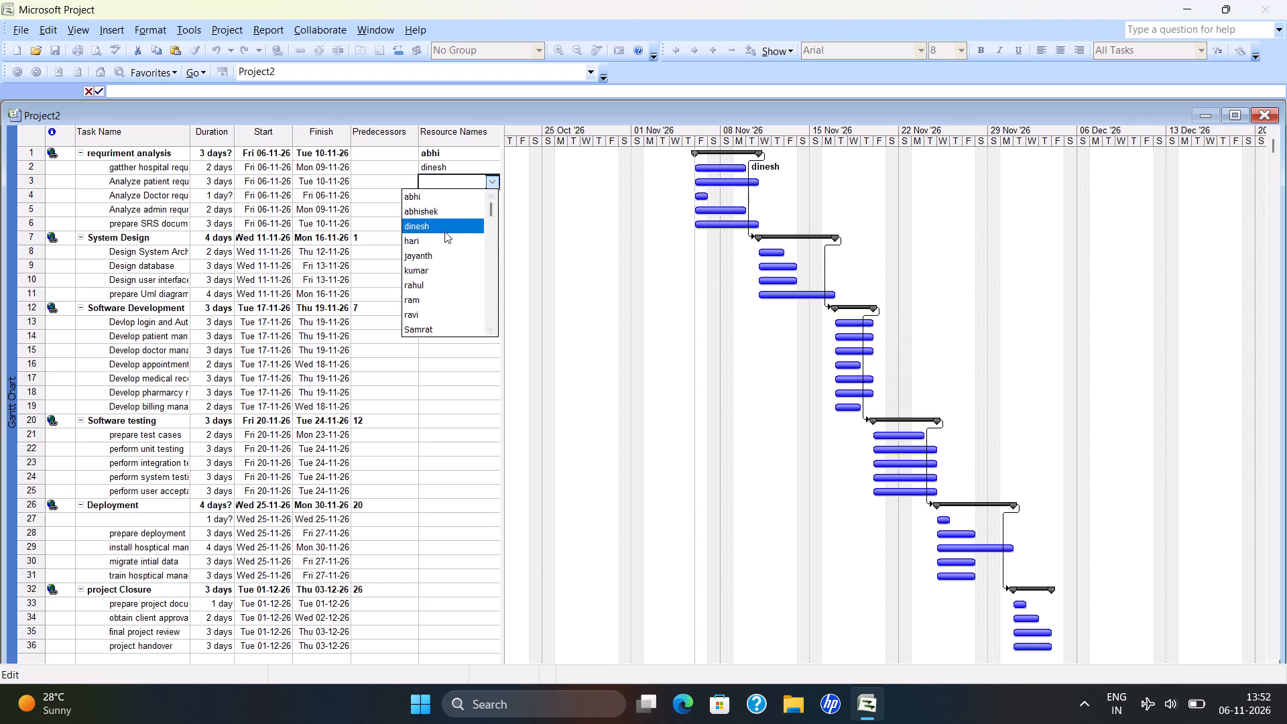
left_click(442, 234)
left_click(469, 200)
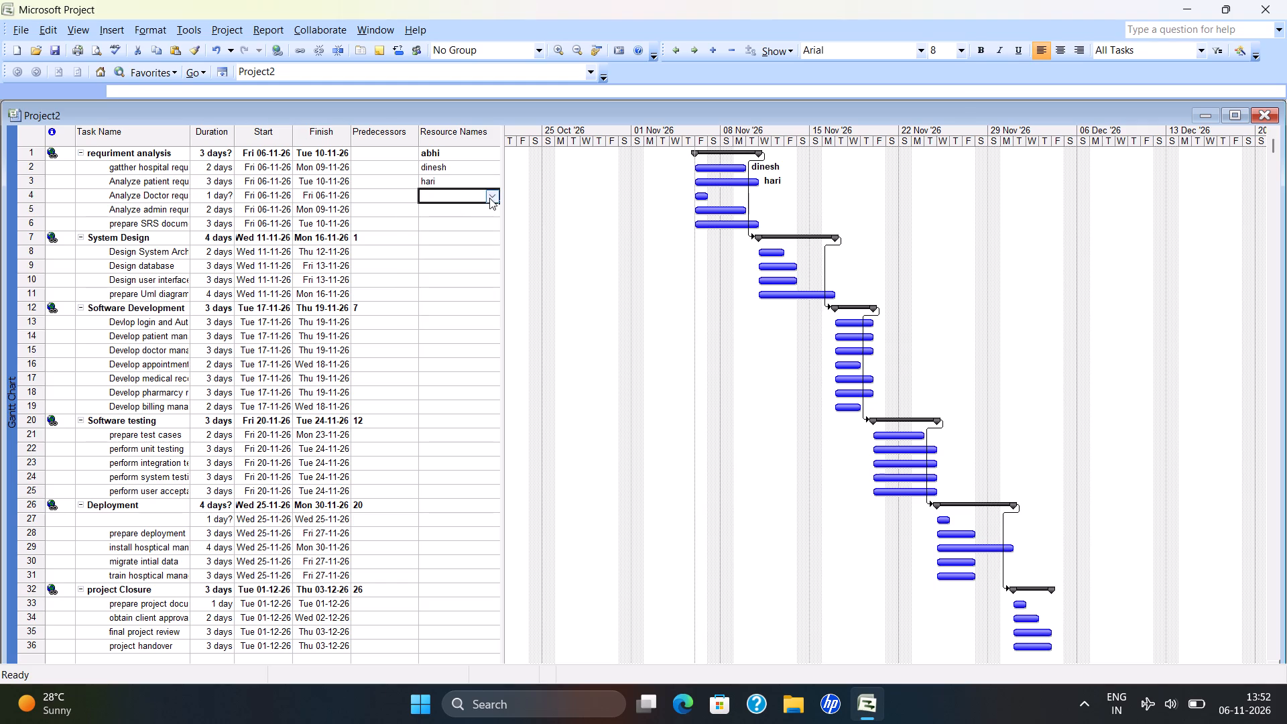
left_click_drag(494, 200, 446, 242)
left_click(446, 242)
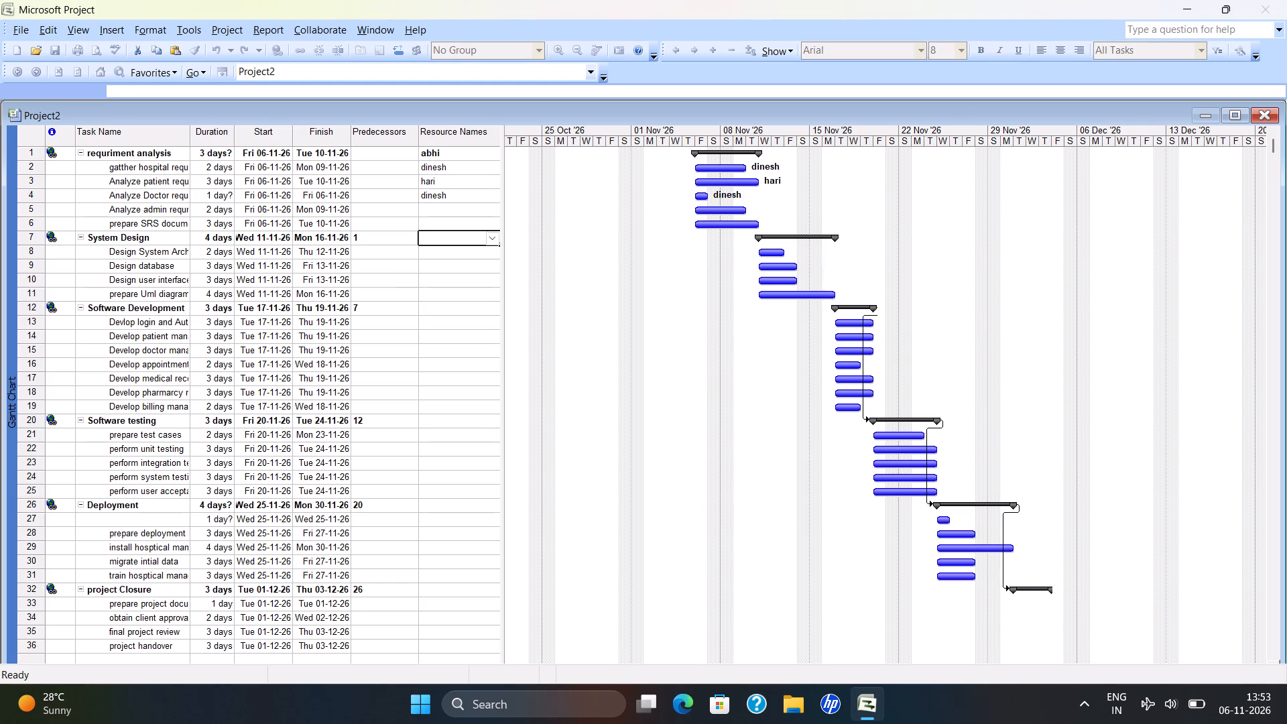
Assign kumar to both the Analyze admin requirements task and the prepare SRS document task.
left_click(473, 207)
left_click_drag(489, 210, 432, 284)
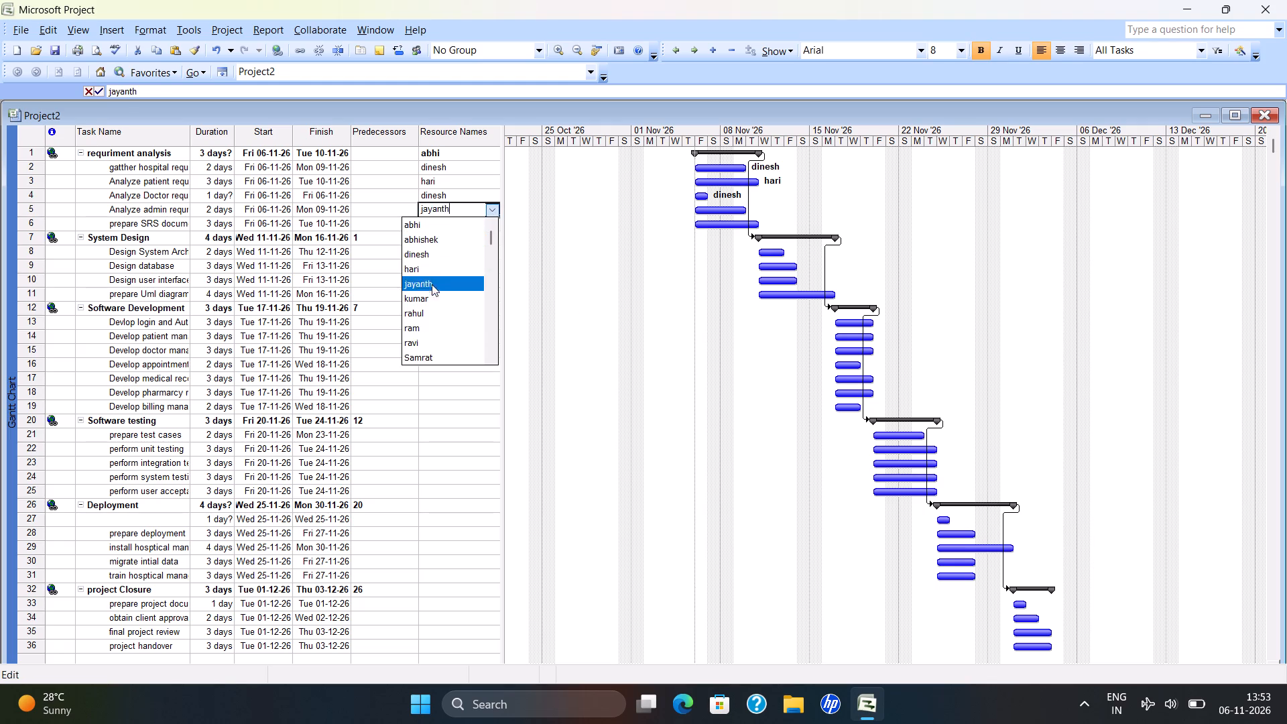
left_click_drag(432, 284, 426, 293)
left_click(426, 293)
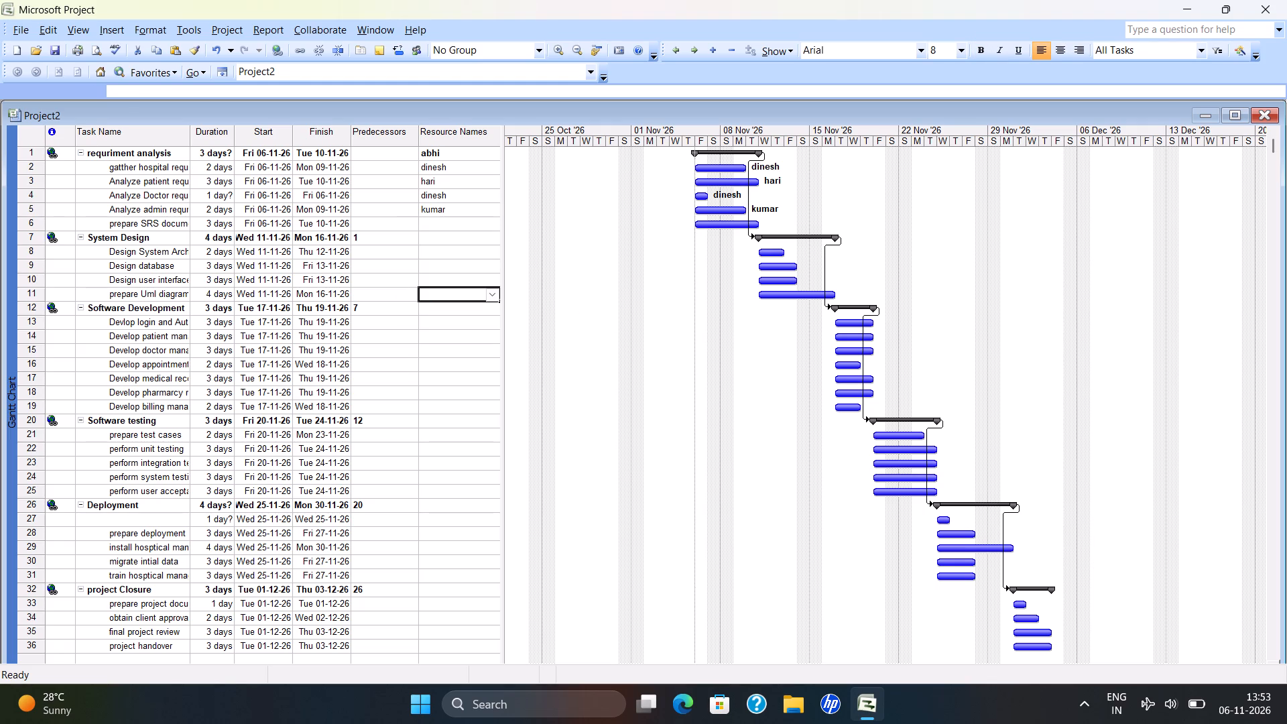
left_click_drag(454, 223, 491, 223)
left_click(491, 223)
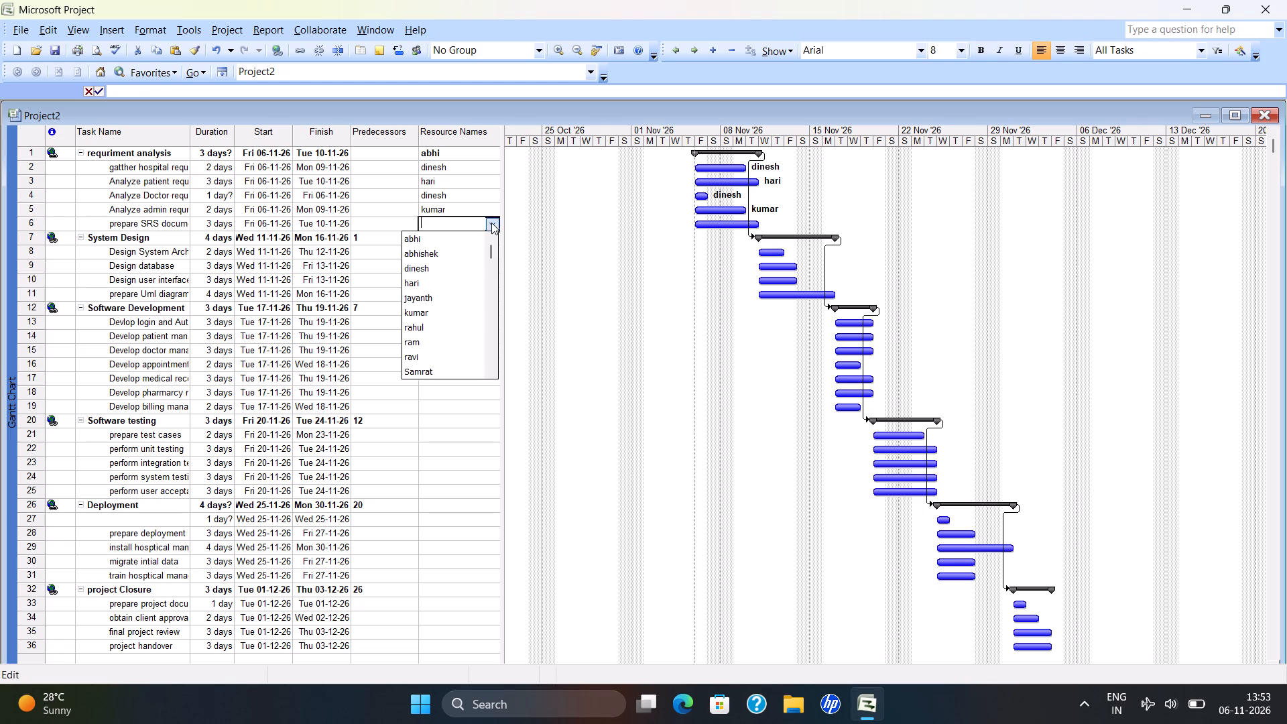
left_click(446, 314)
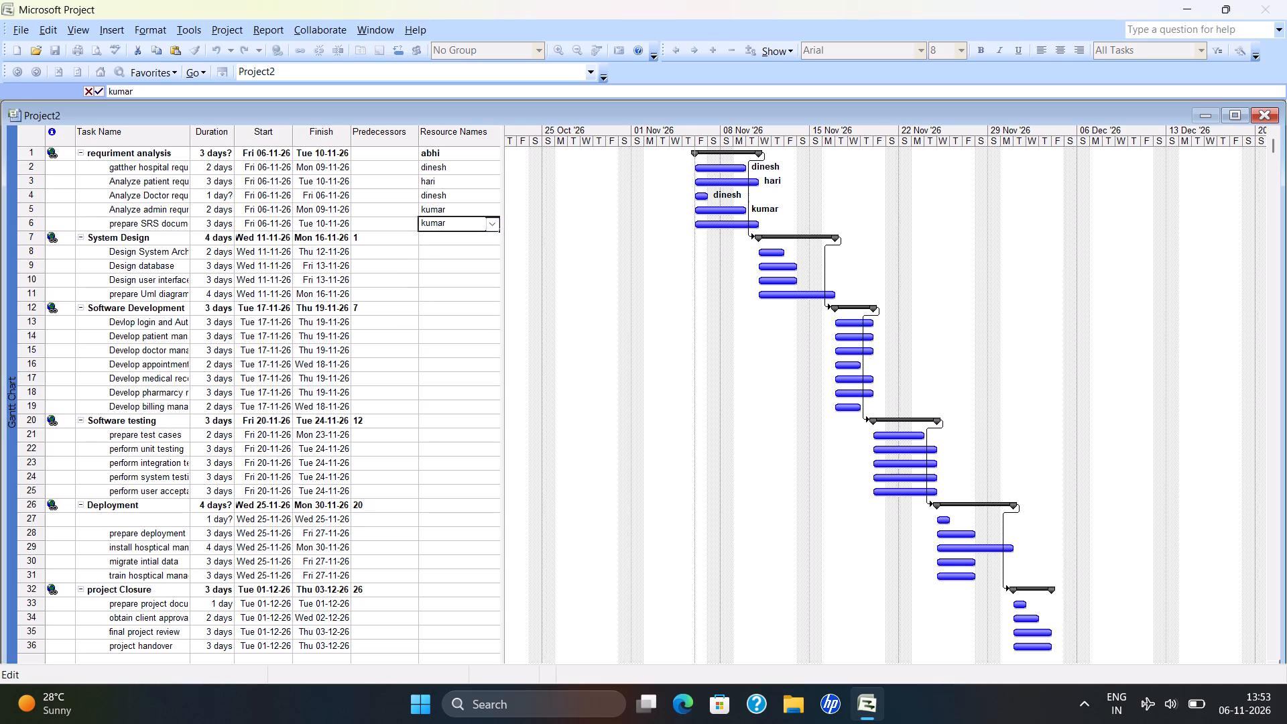
Assign kumar to the System Design summary task and dinesh to its system architecture and database design subtasks.
left_click_drag(452, 243, 498, 242)
left_click(498, 242)
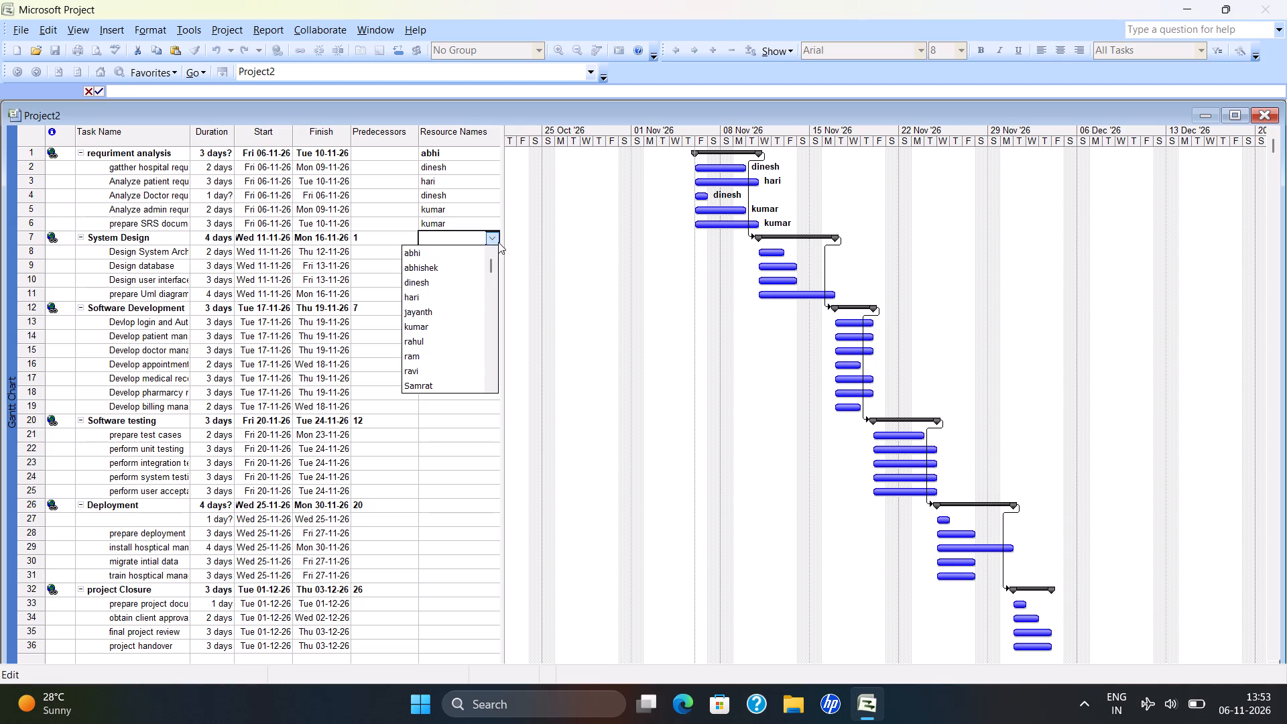
left_click(450, 326)
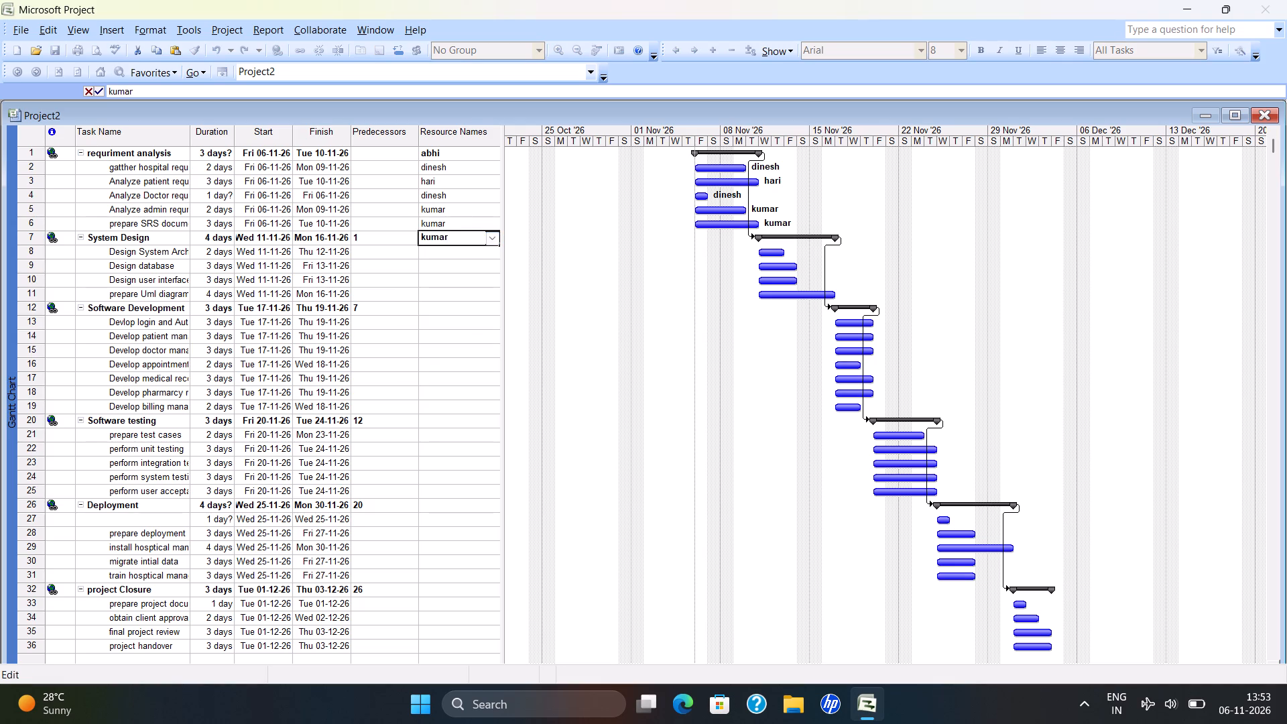
left_click(485, 252)
left_click_drag(489, 252, 446, 294)
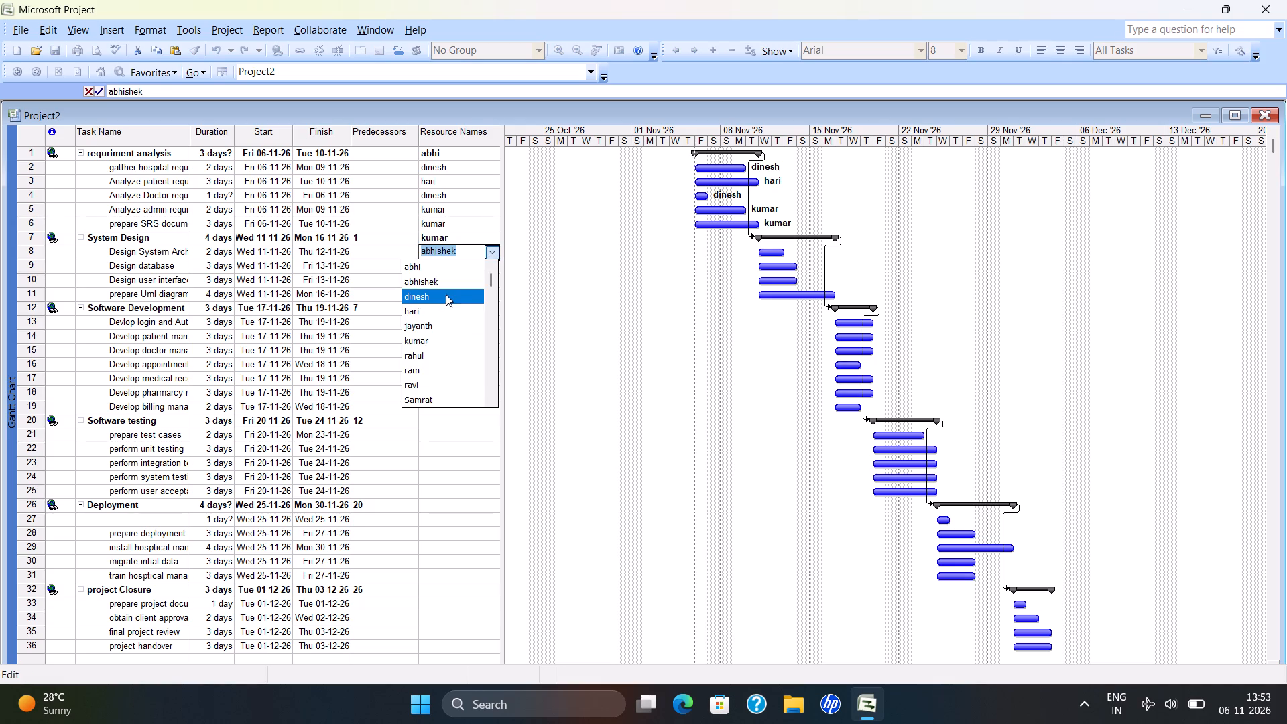
left_click_drag(446, 294, 436, 300)
left_click(436, 300)
left_click_drag(475, 270, 493, 267)
left_click_drag(493, 267, 446, 314)
left_click(446, 314)
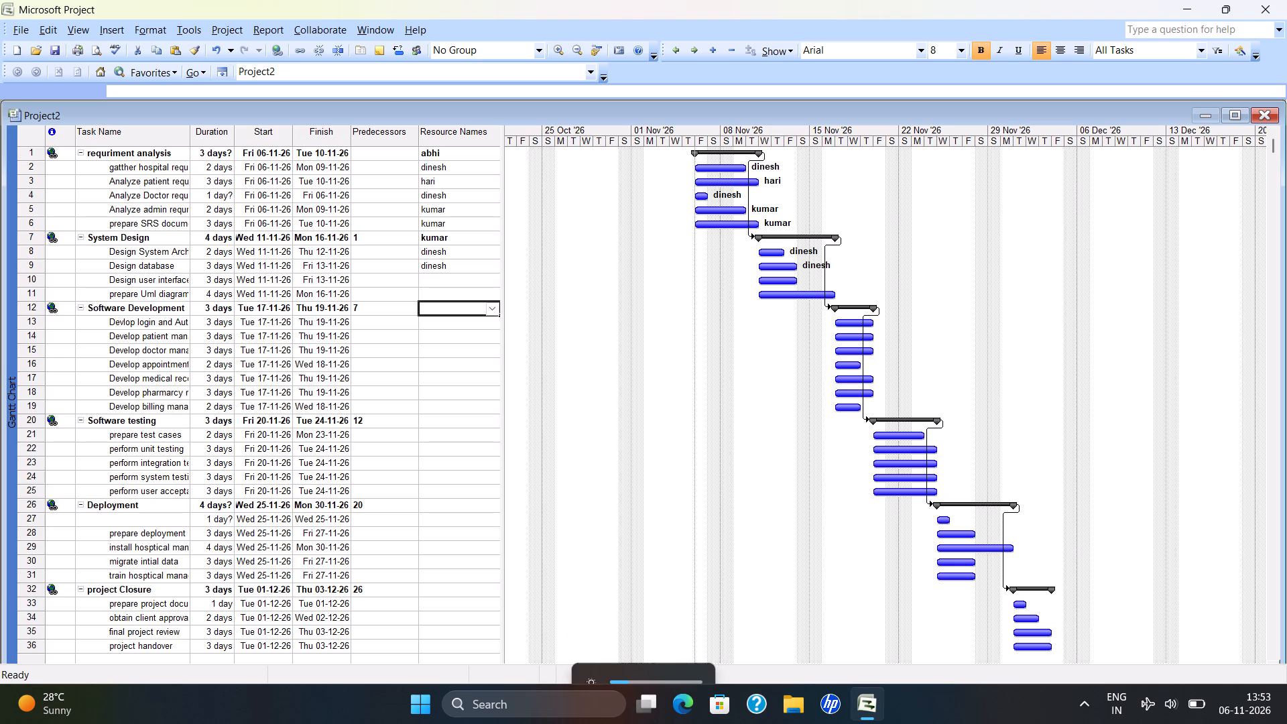
left_click(457, 271)
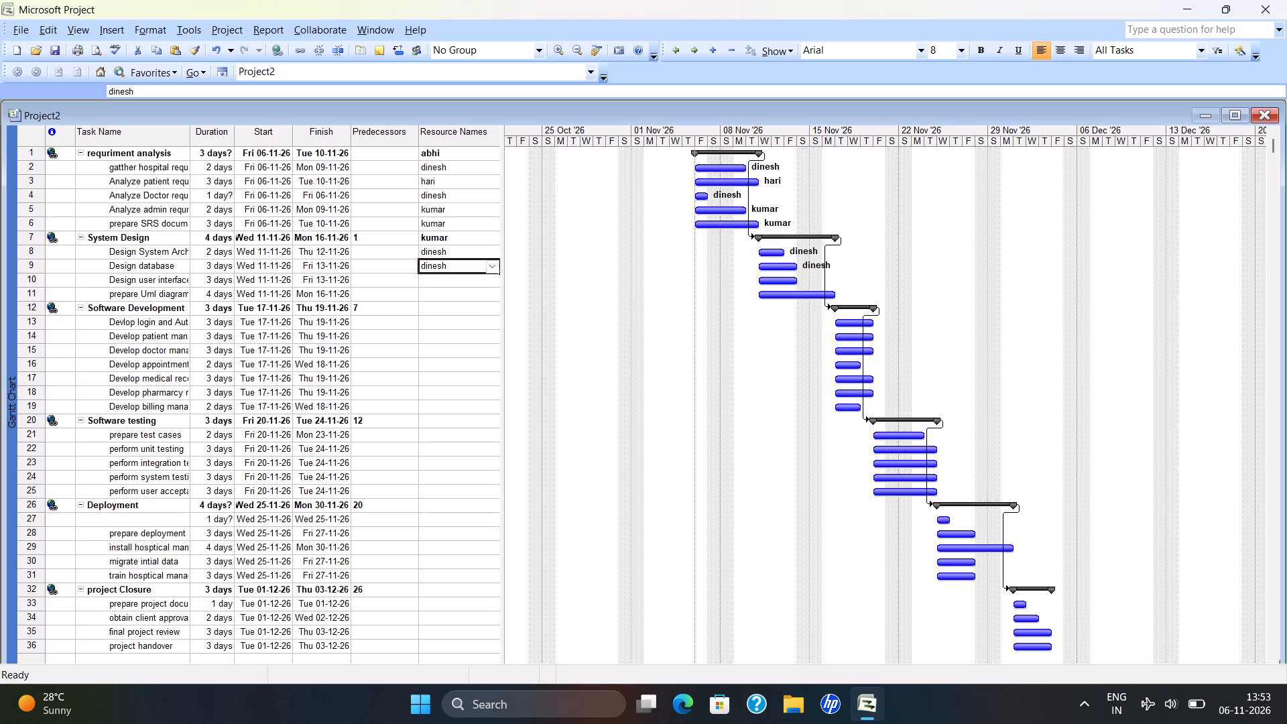
Assign jayanth to the Design user interface task and kumar to the prepare Uml diagram task.
left_click_drag(459, 284, 493, 282)
left_click(493, 282)
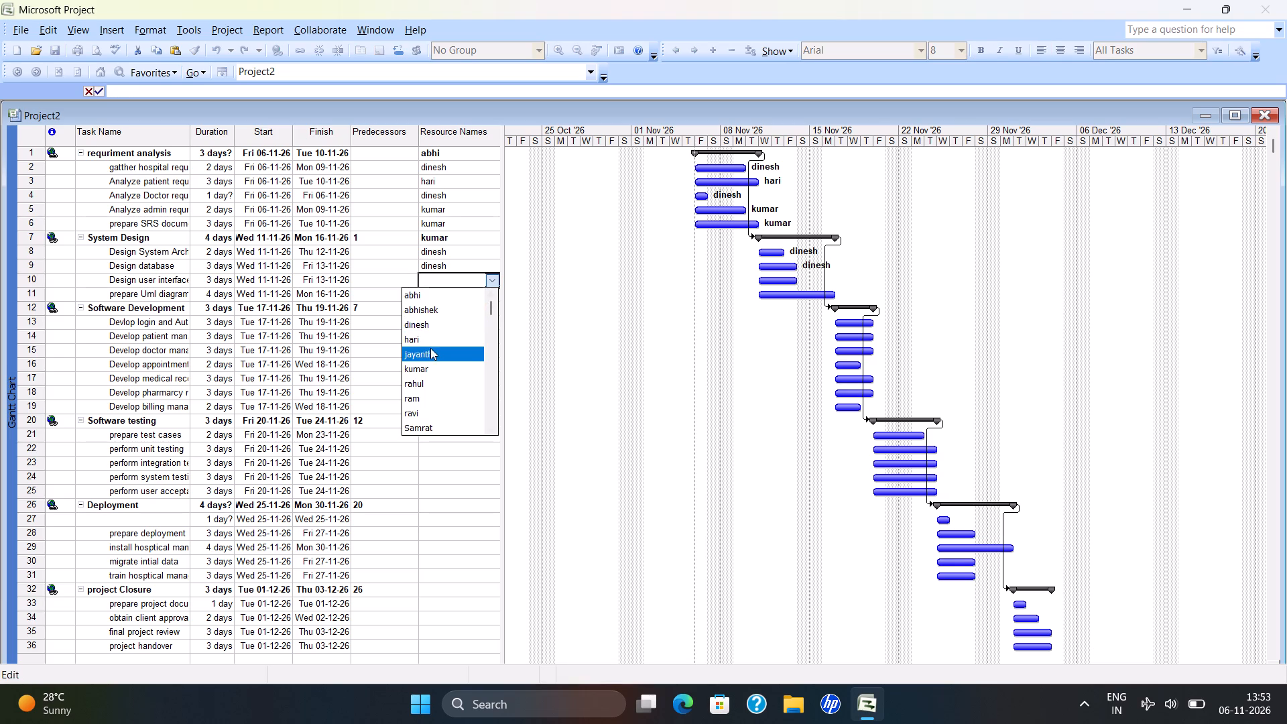
left_click(425, 359)
left_click(485, 301)
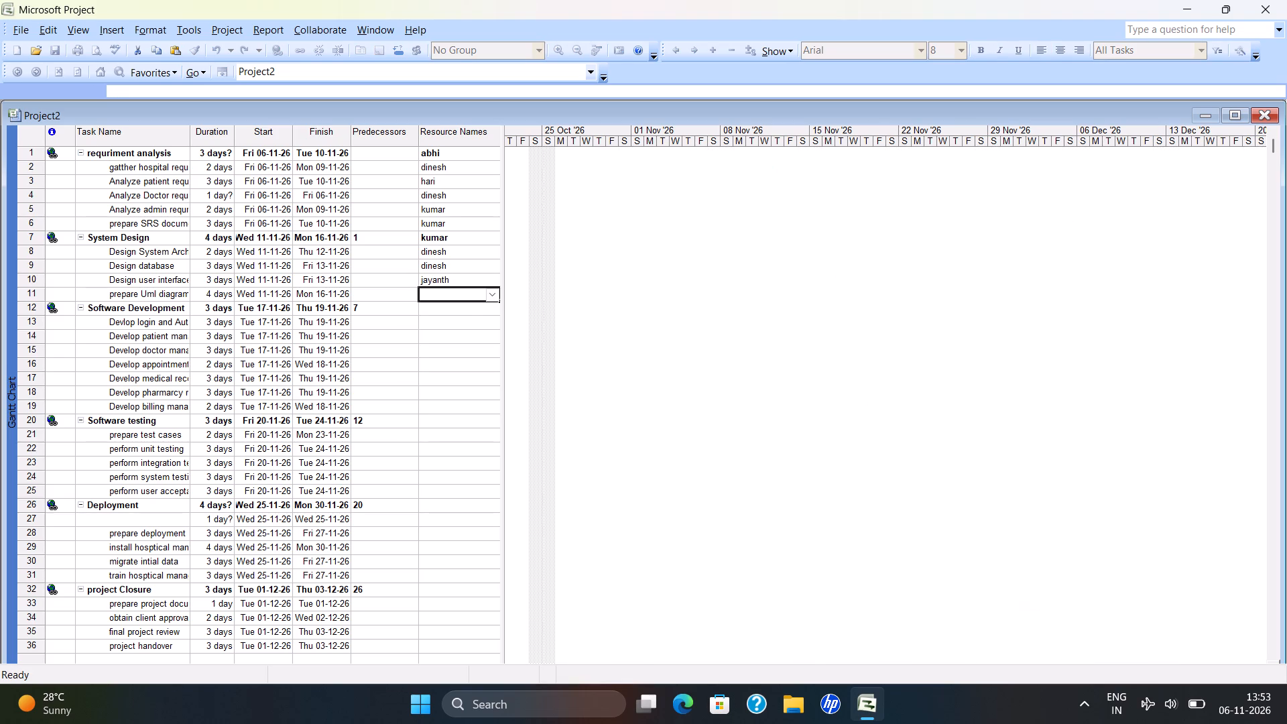
left_click_drag(488, 298, 420, 377)
left_click(420, 377)
Assign dinesh to the Software Development summary task and hari to its first subtask, login development.
left_click_drag(467, 307, 489, 308)
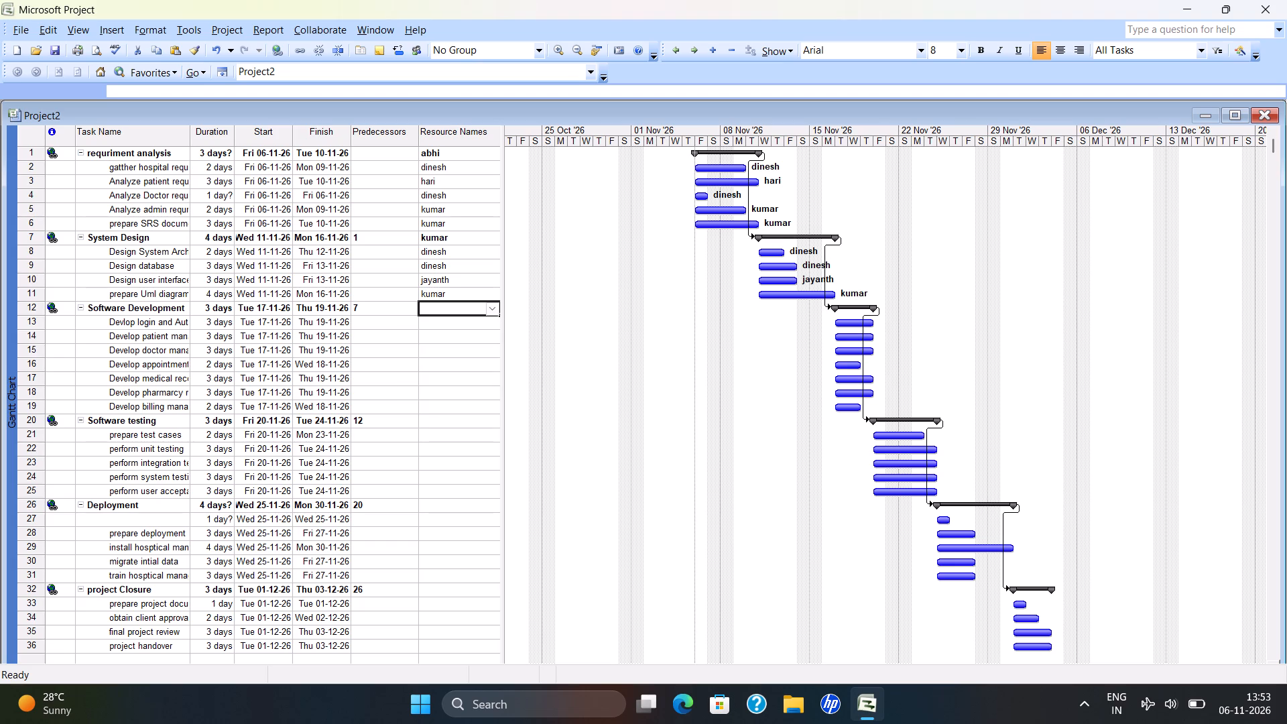
left_click_drag(489, 308, 491, 310)
left_click(491, 310)
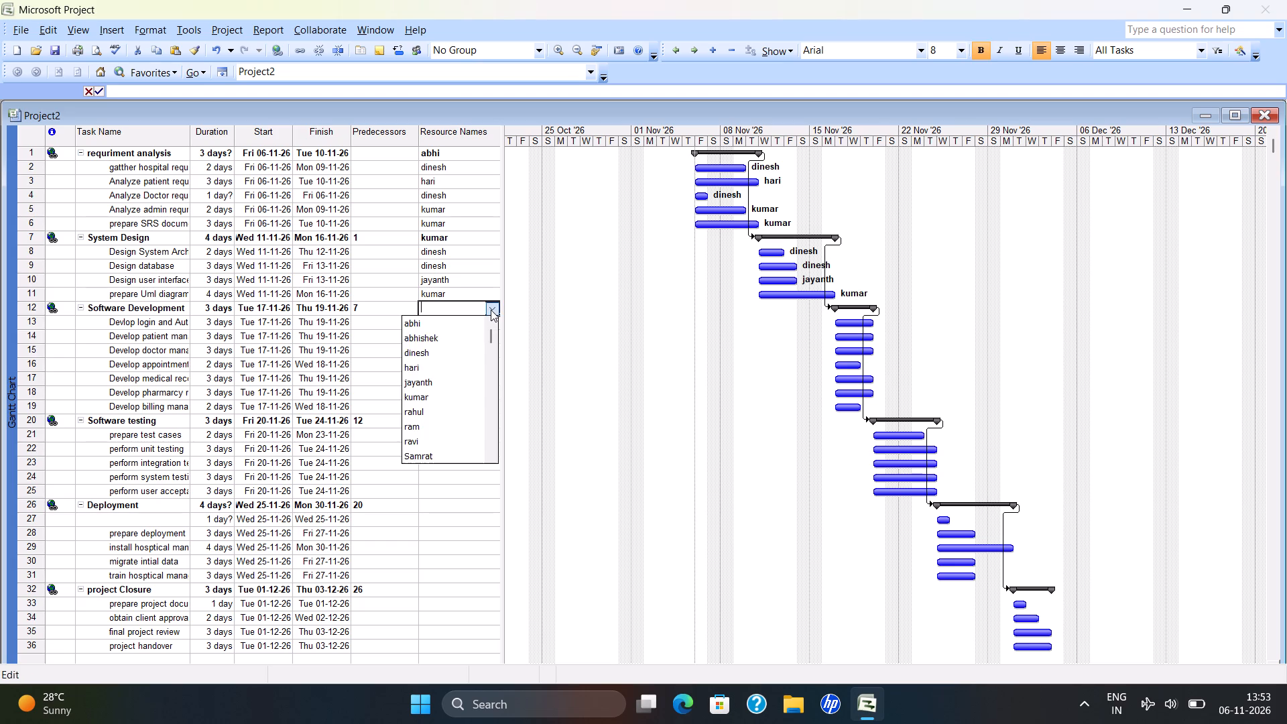
left_click(437, 357)
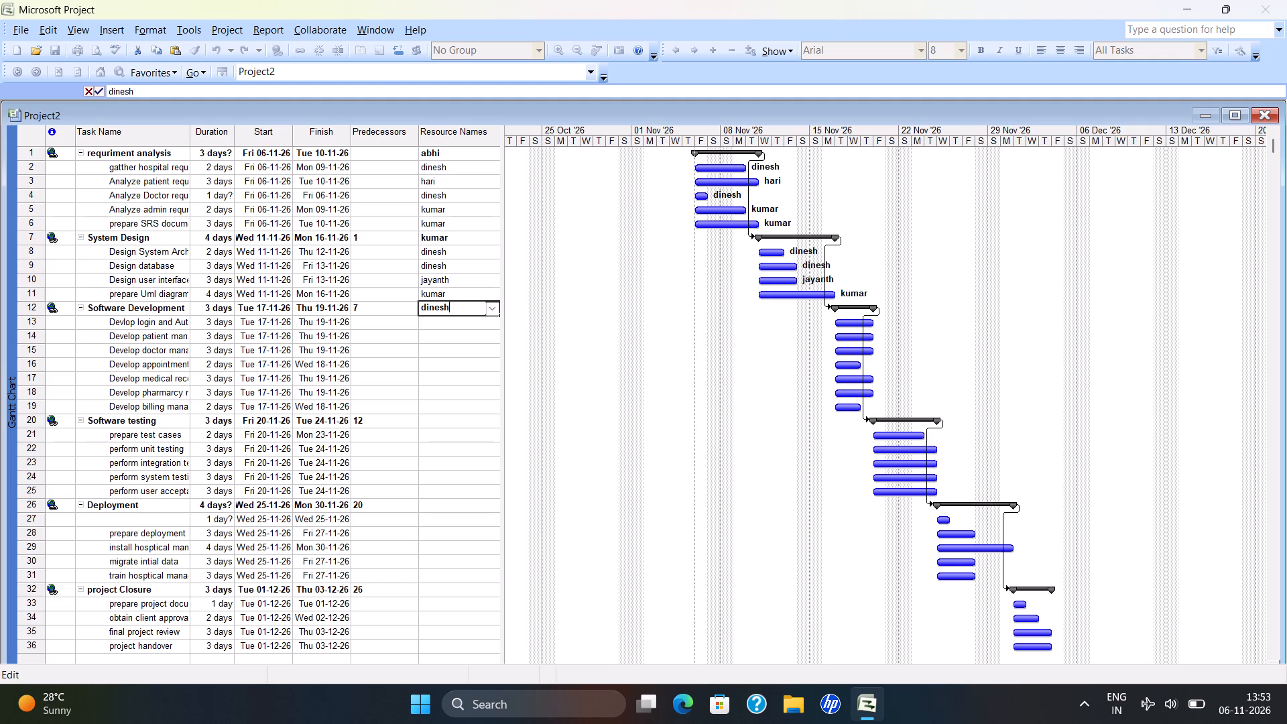
left_click(453, 326)
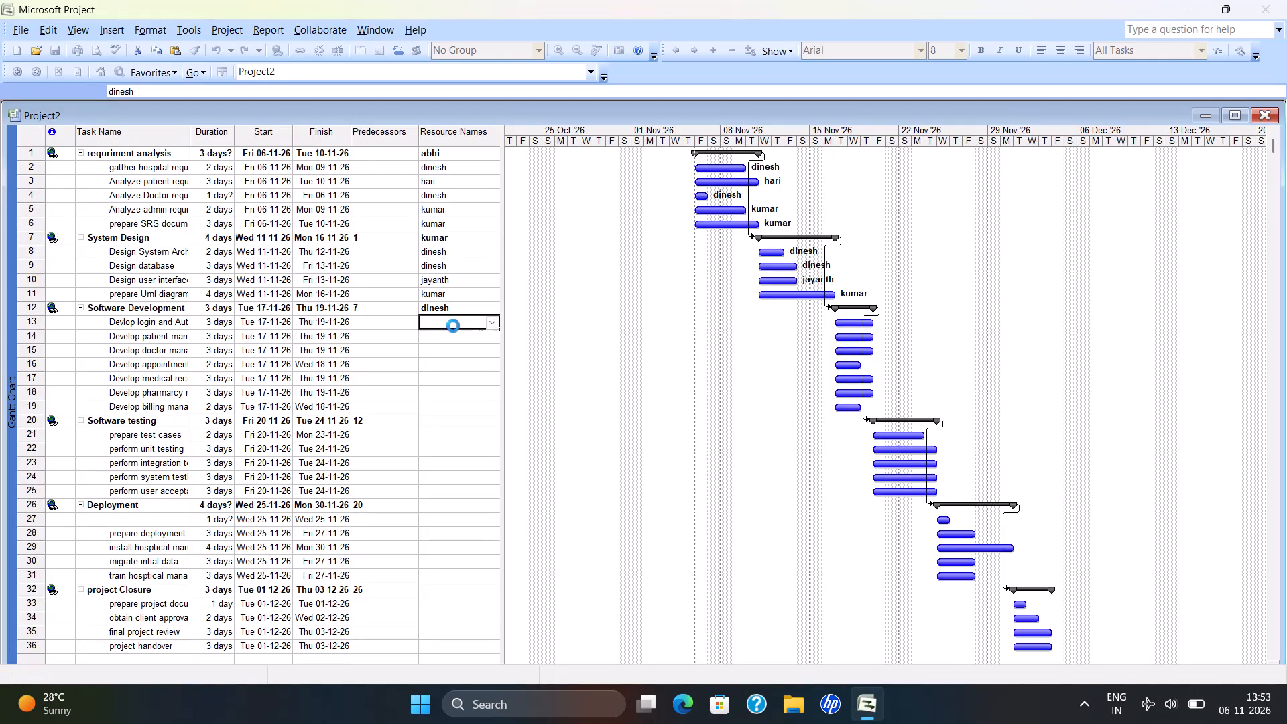
left_click(495, 323)
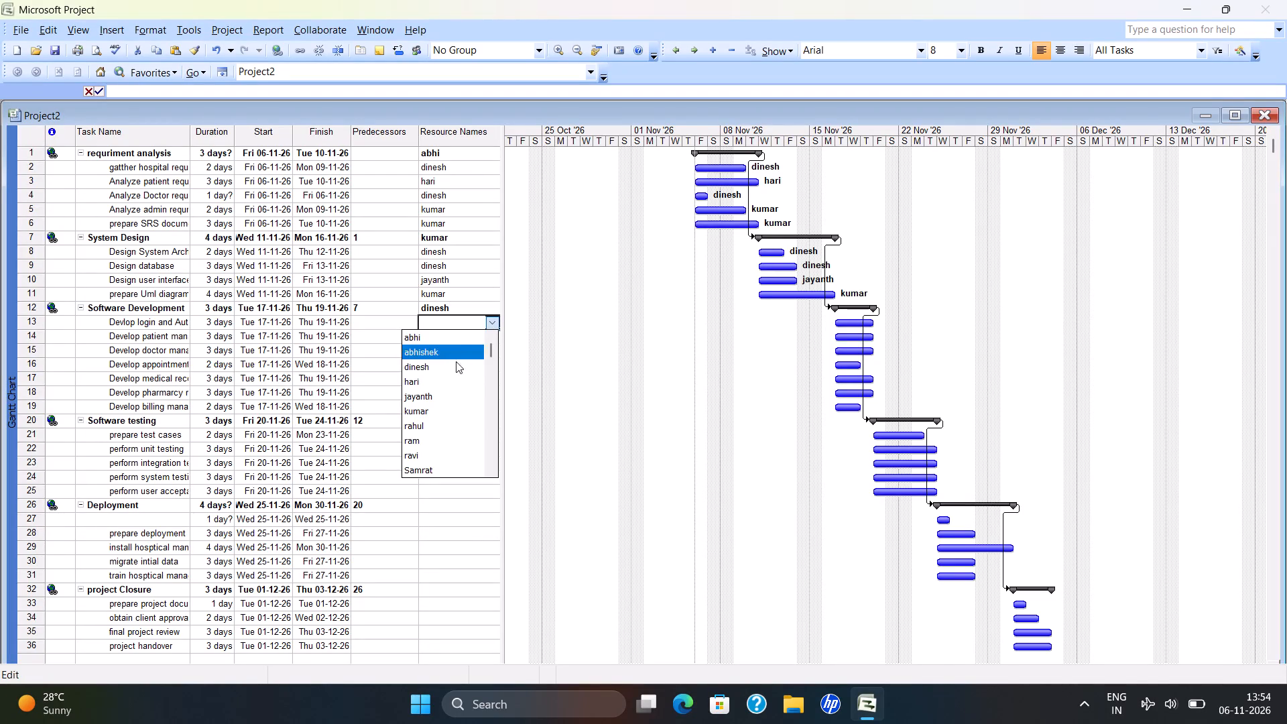
left_click(444, 375)
Assign rahul to both the patient and the doctor development tasks, rows 14 and 15, under Software Development.
left_click(481, 332)
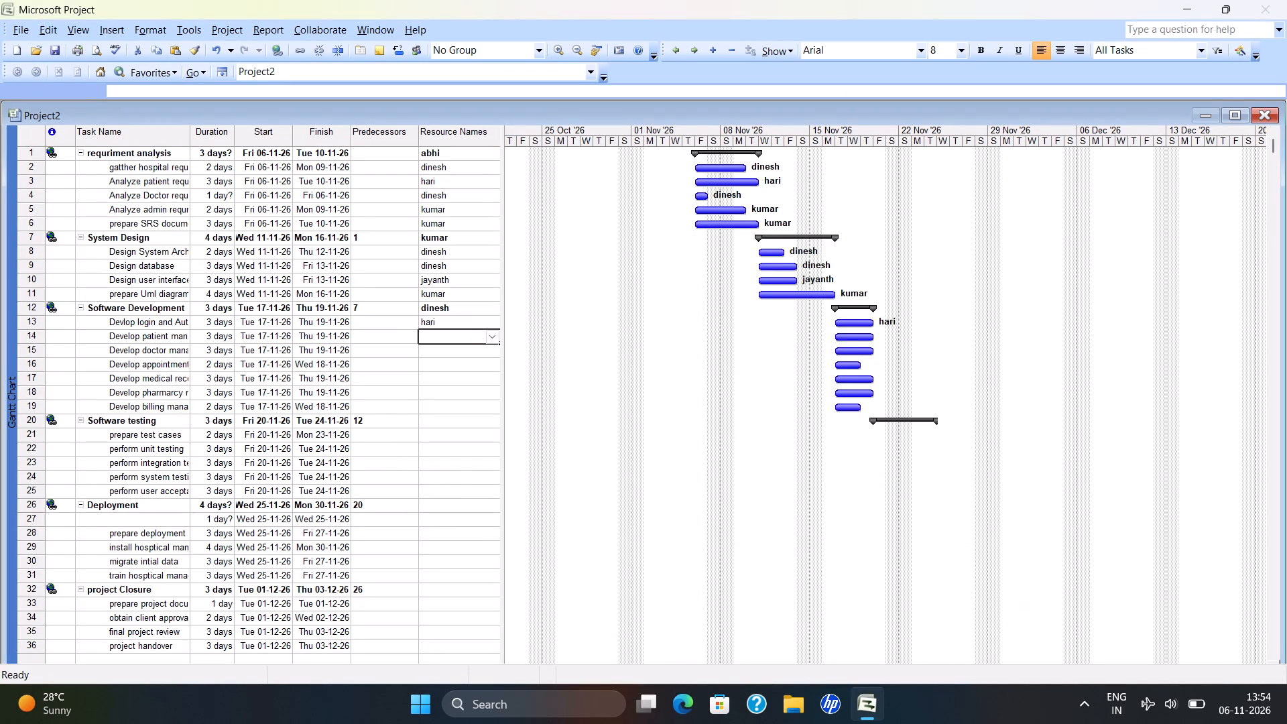
left_click_drag(493, 337, 434, 443)
left_click(434, 443)
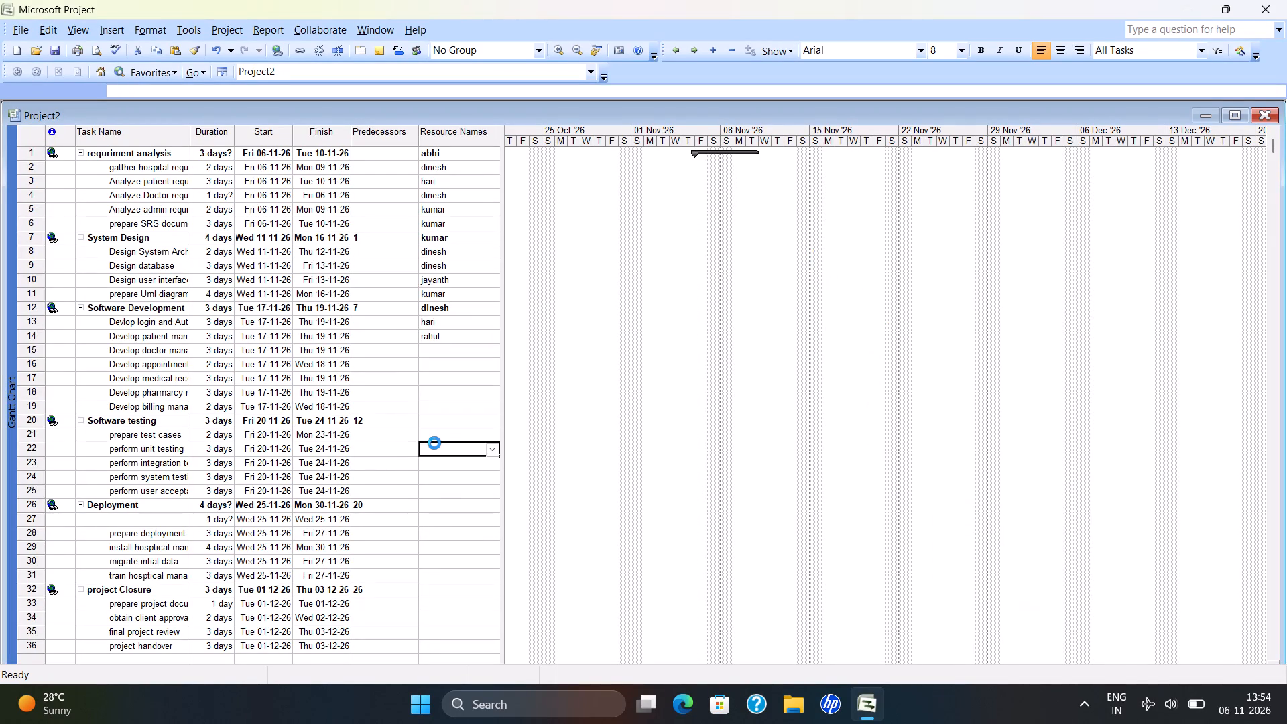
left_click(474, 353)
left_click(498, 351)
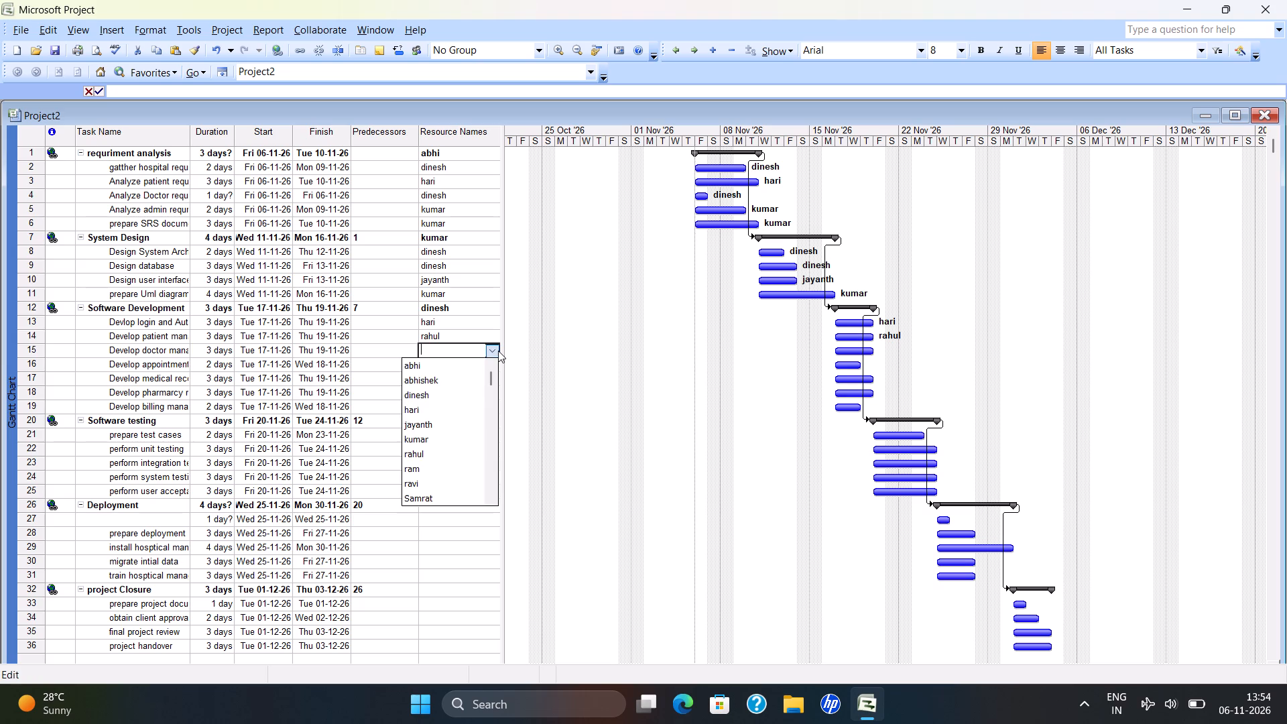
left_click(426, 453)
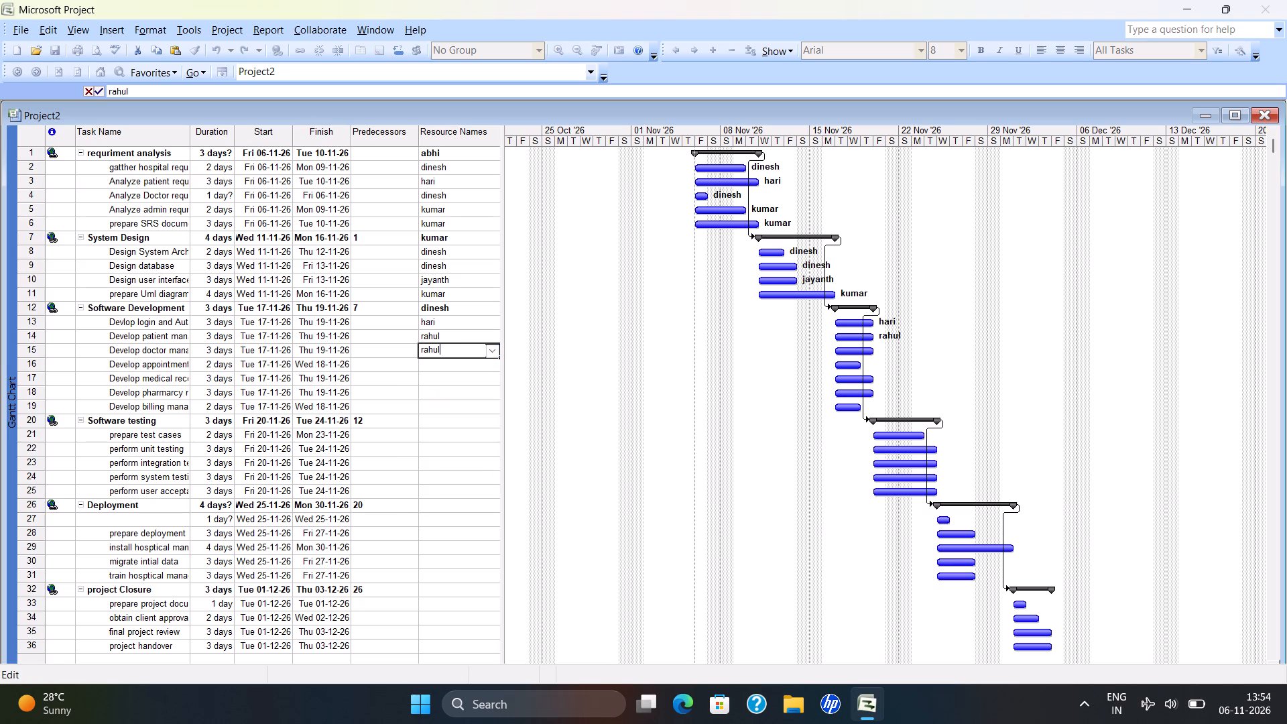
Assign ram to the Develop appointment task and abhi to the Develop medical records task.
left_click_drag(476, 367, 501, 367)
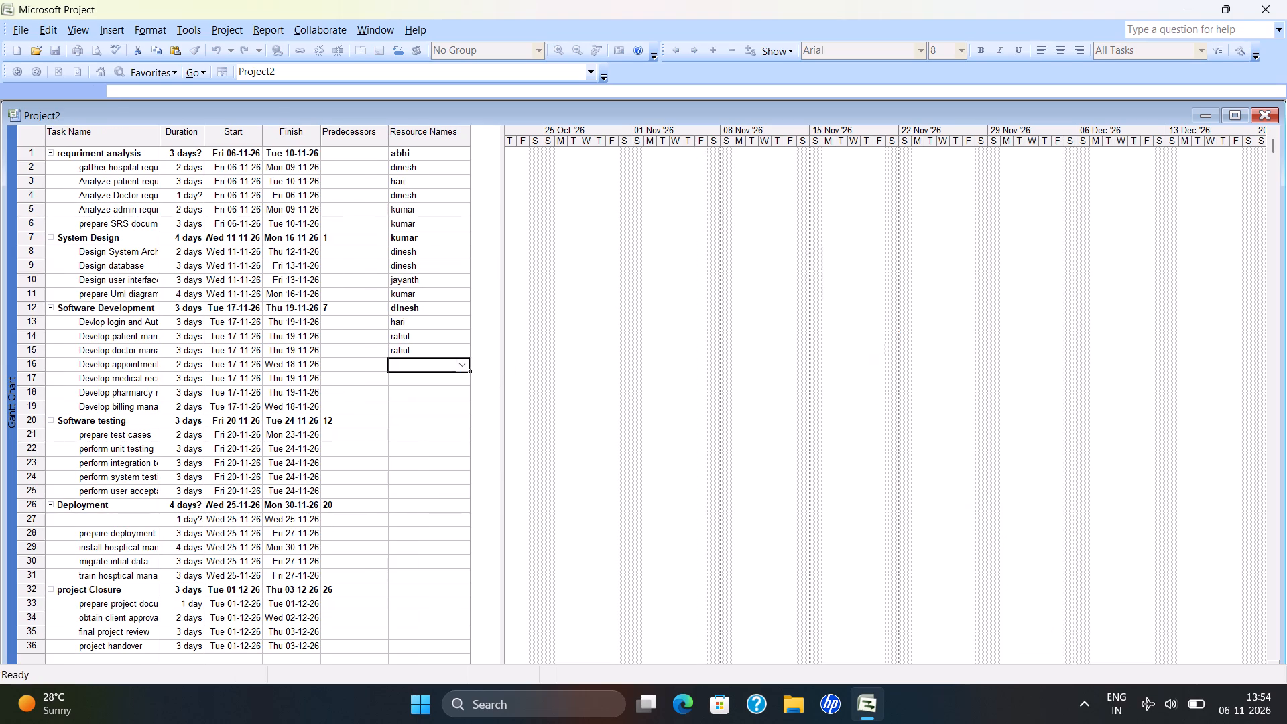
left_click_drag(459, 367, 389, 485)
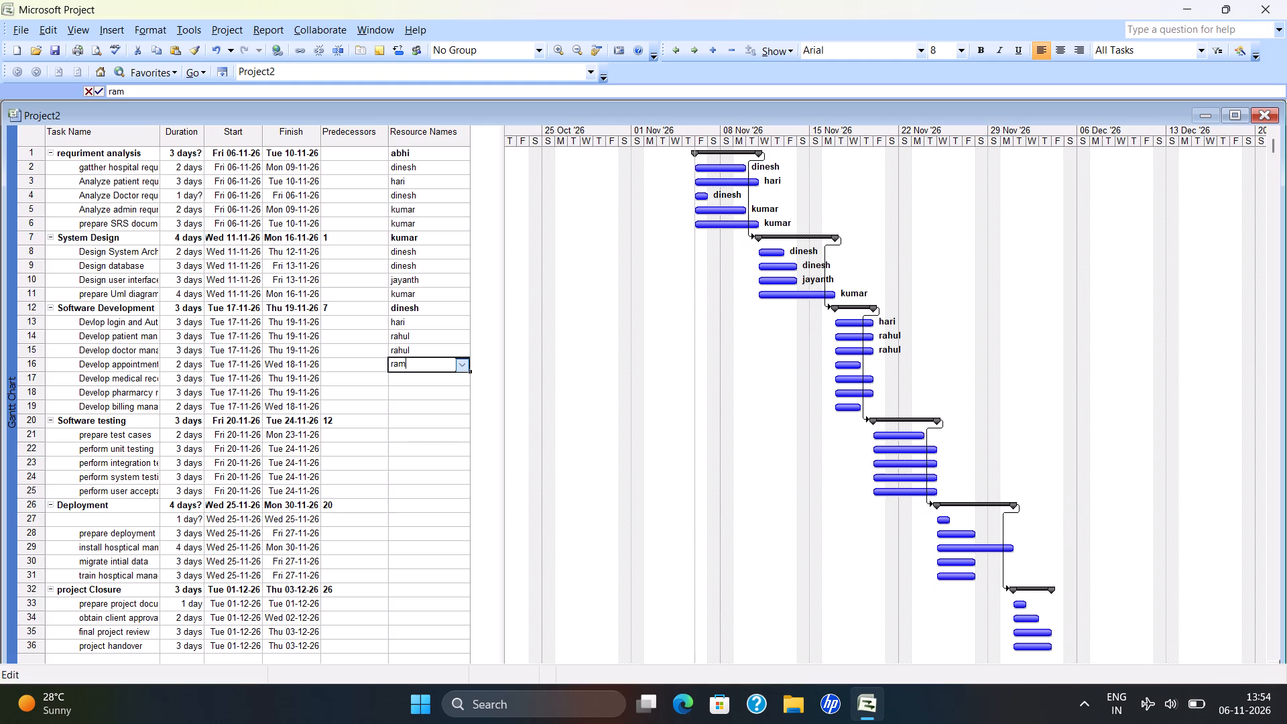
left_click(389, 485)
left_click_drag(440, 380, 456, 380)
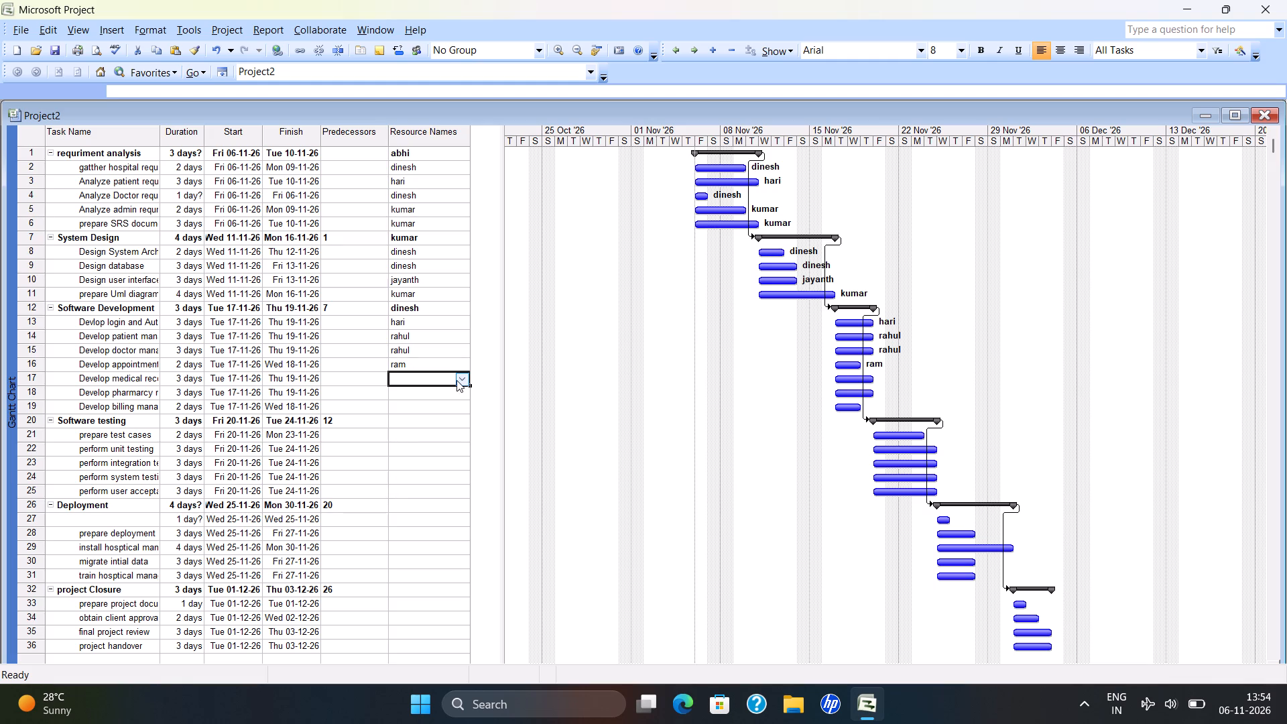
left_click(465, 380)
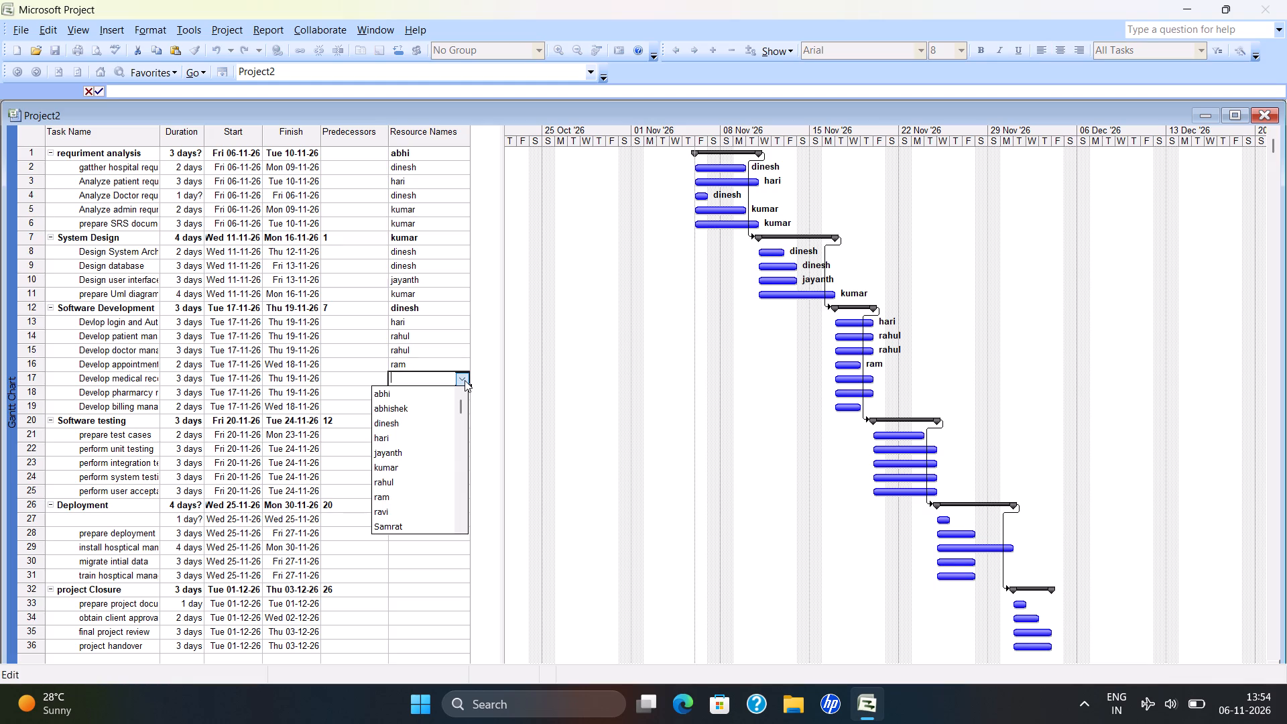
left_click(424, 396)
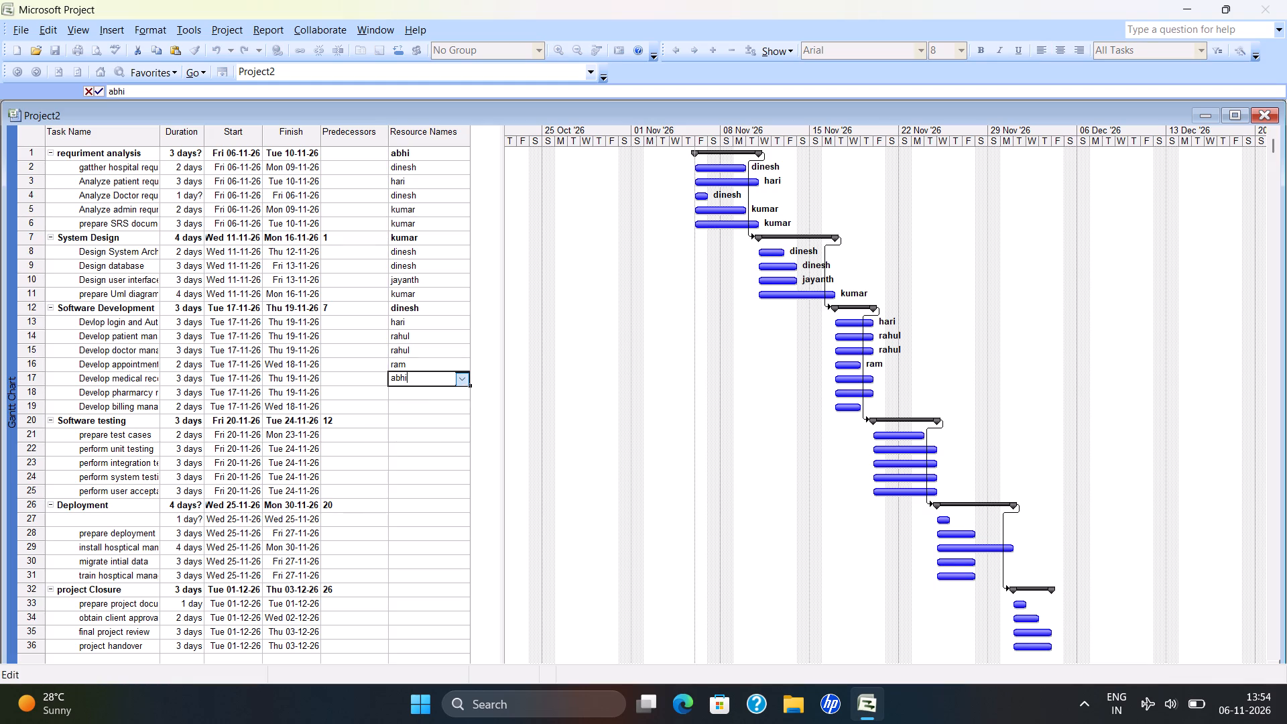
Assign Samrat to the Develop pharmacy task and rahul to the Develop billing task.
left_click_drag(439, 396, 464, 394)
left_click(464, 394)
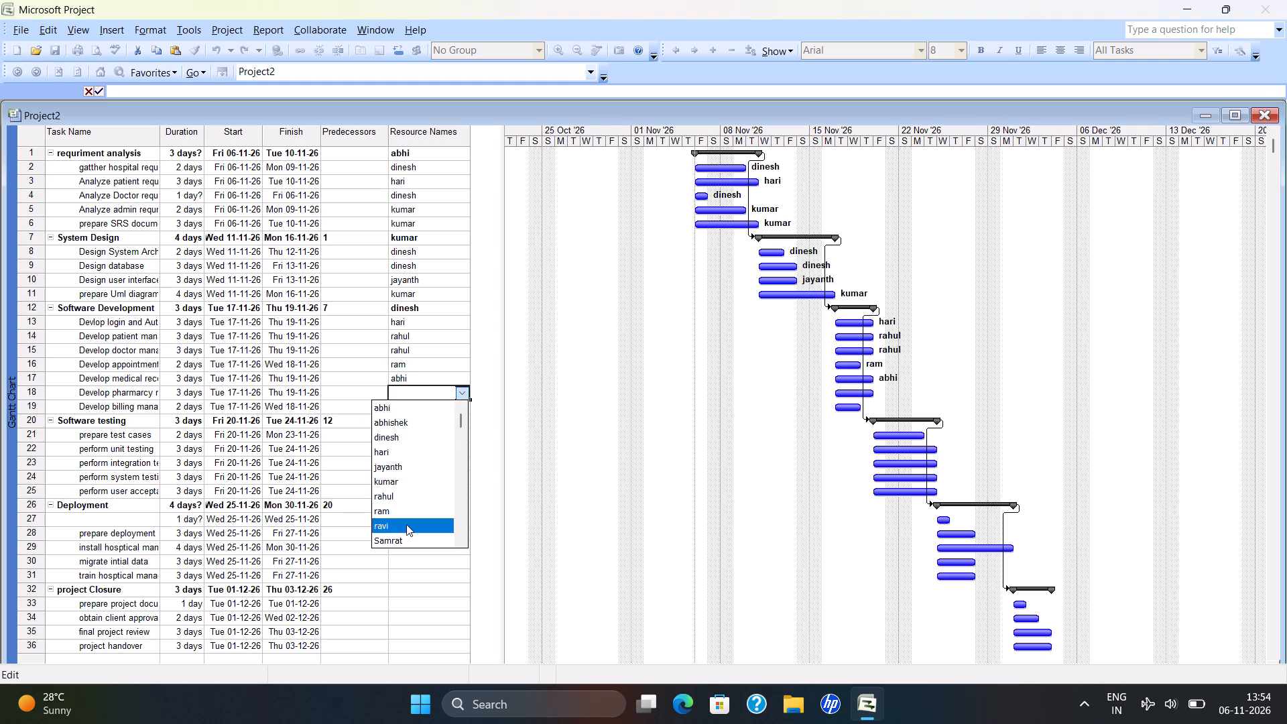
left_click(405, 540)
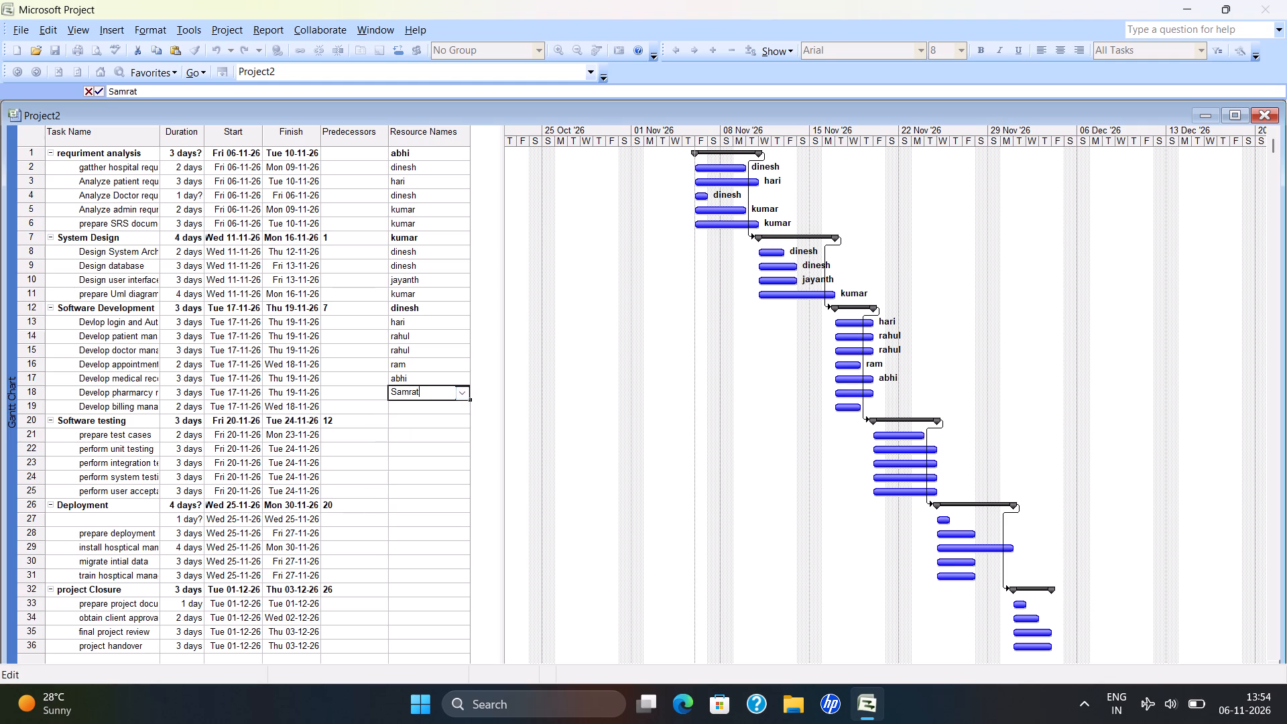
left_click(450, 412)
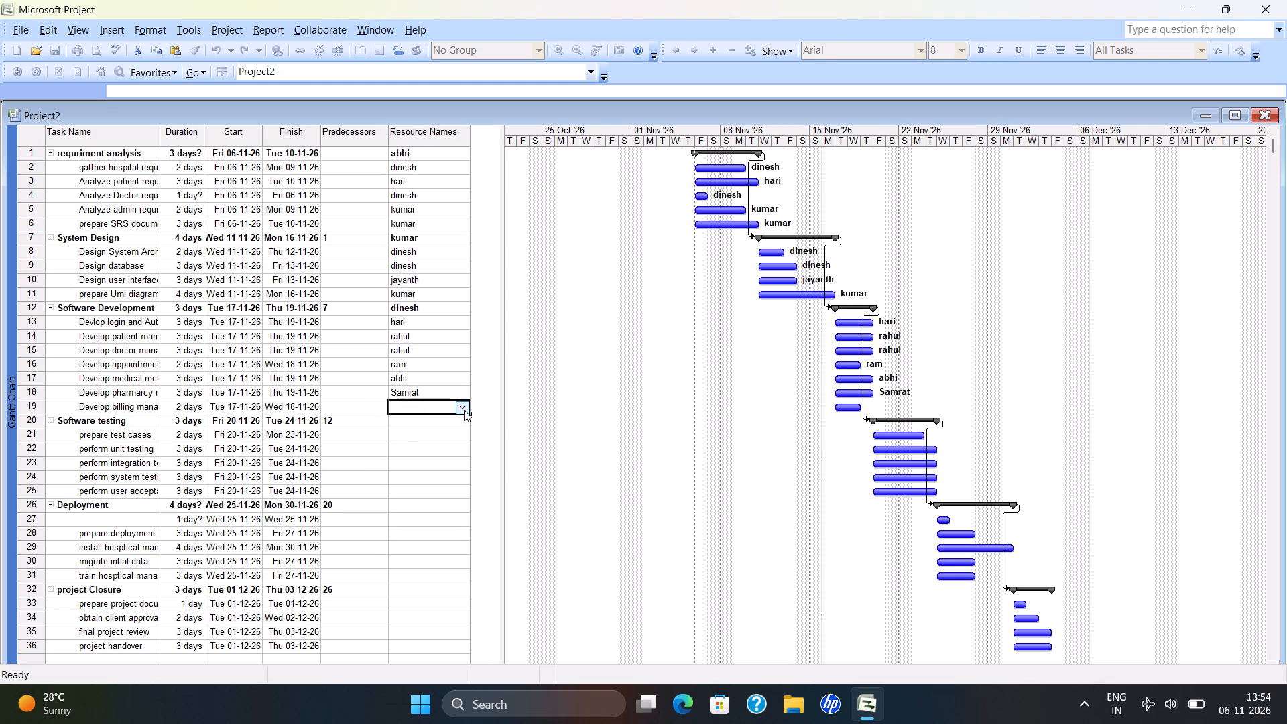
left_click_drag(464, 410, 414, 503)
left_click(414, 503)
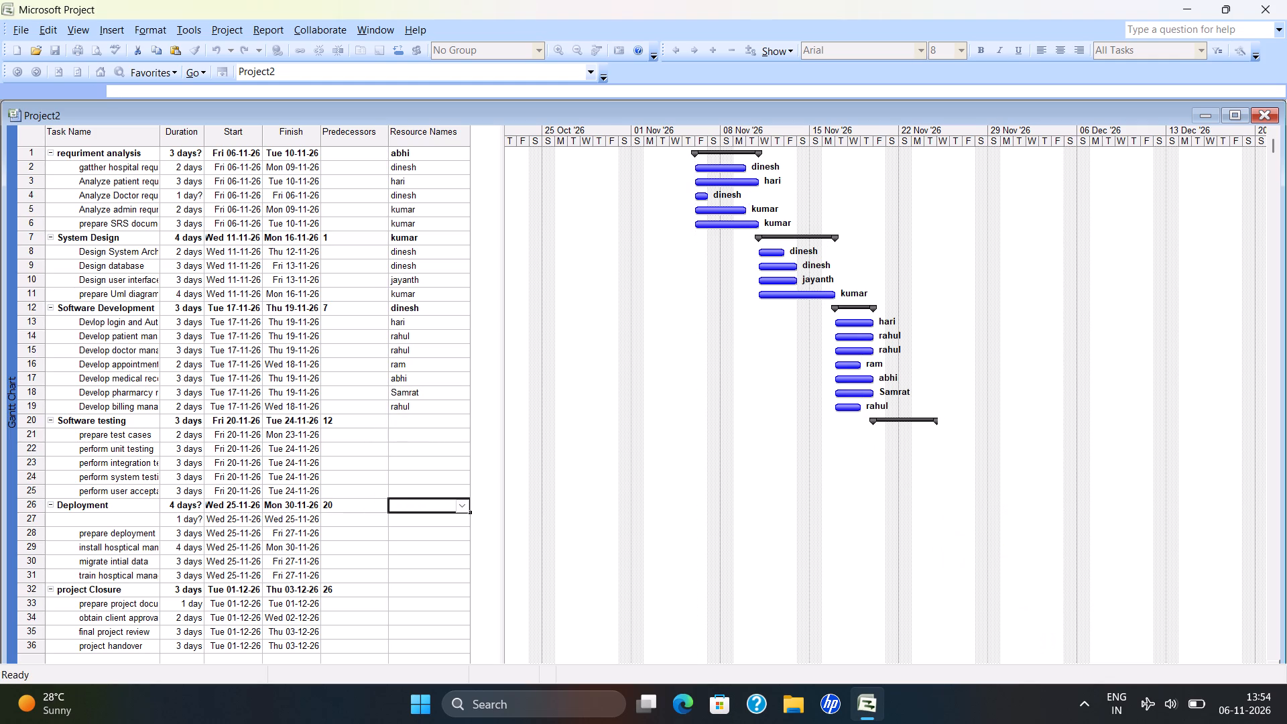
Assign kumar to the Software testing summary task.
left_click_drag(421, 420, 463, 423)
left_click(463, 423)
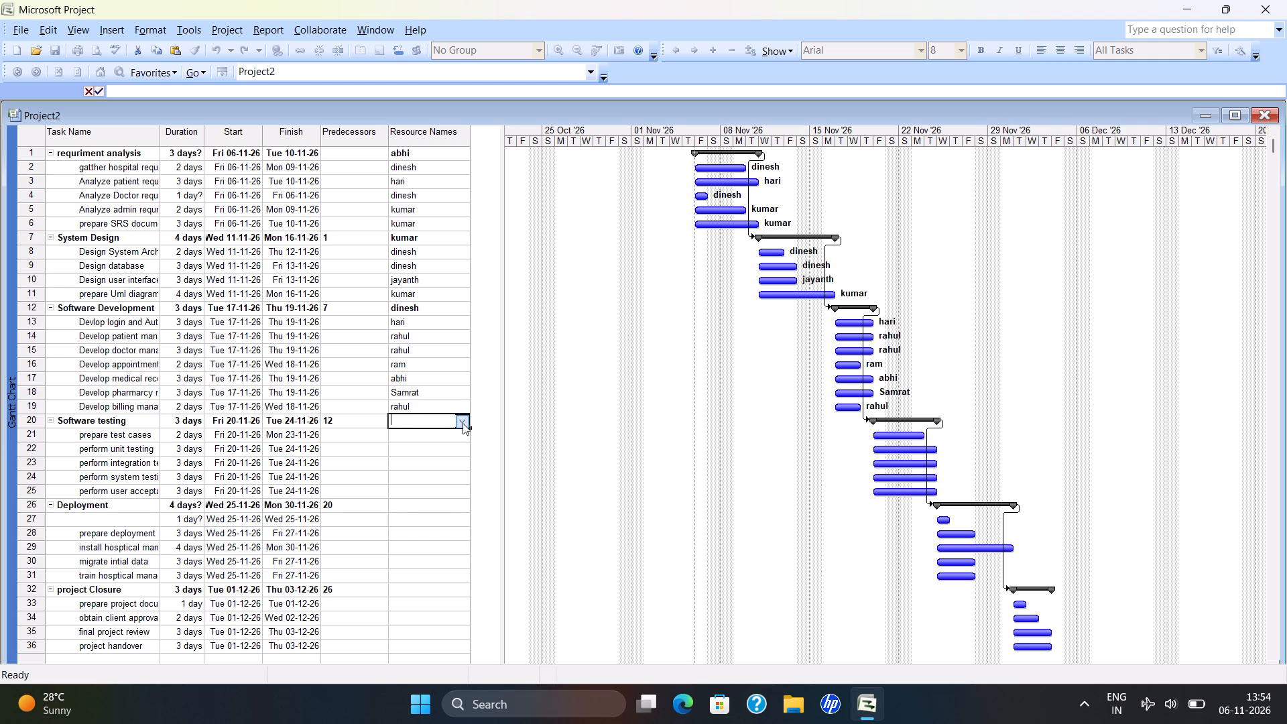
left_click(393, 511)
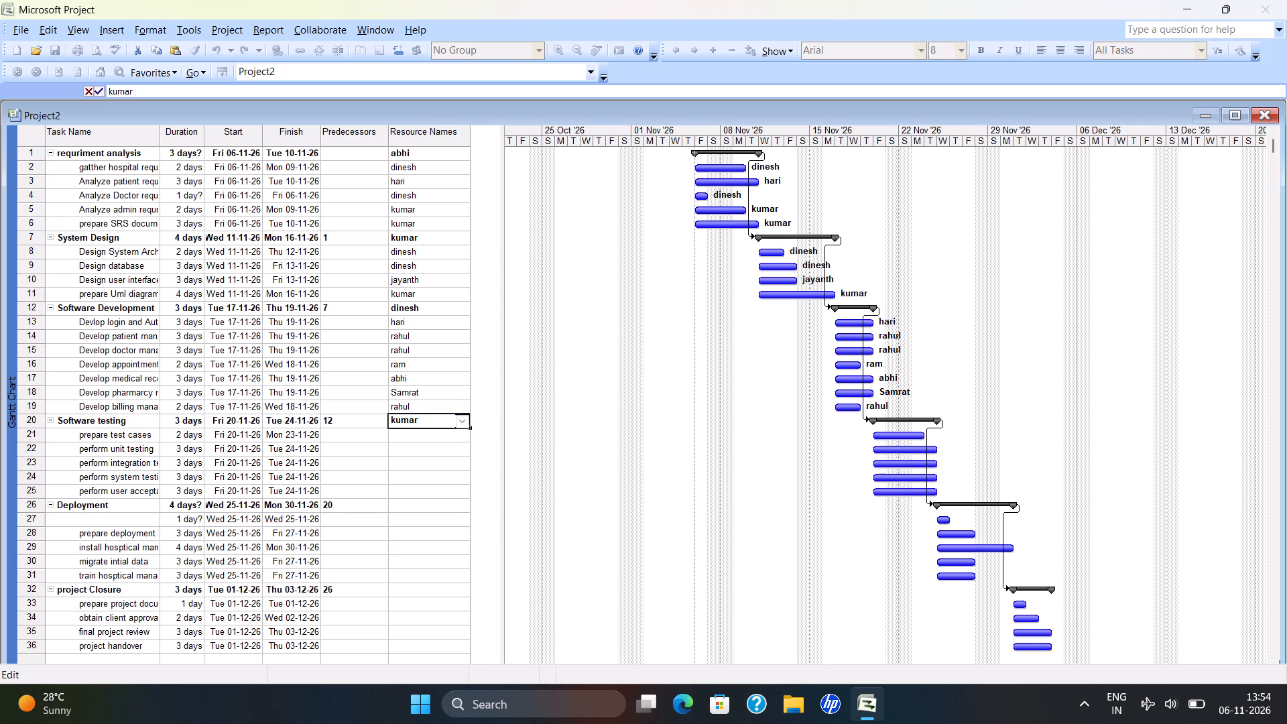
left_click(438, 435)
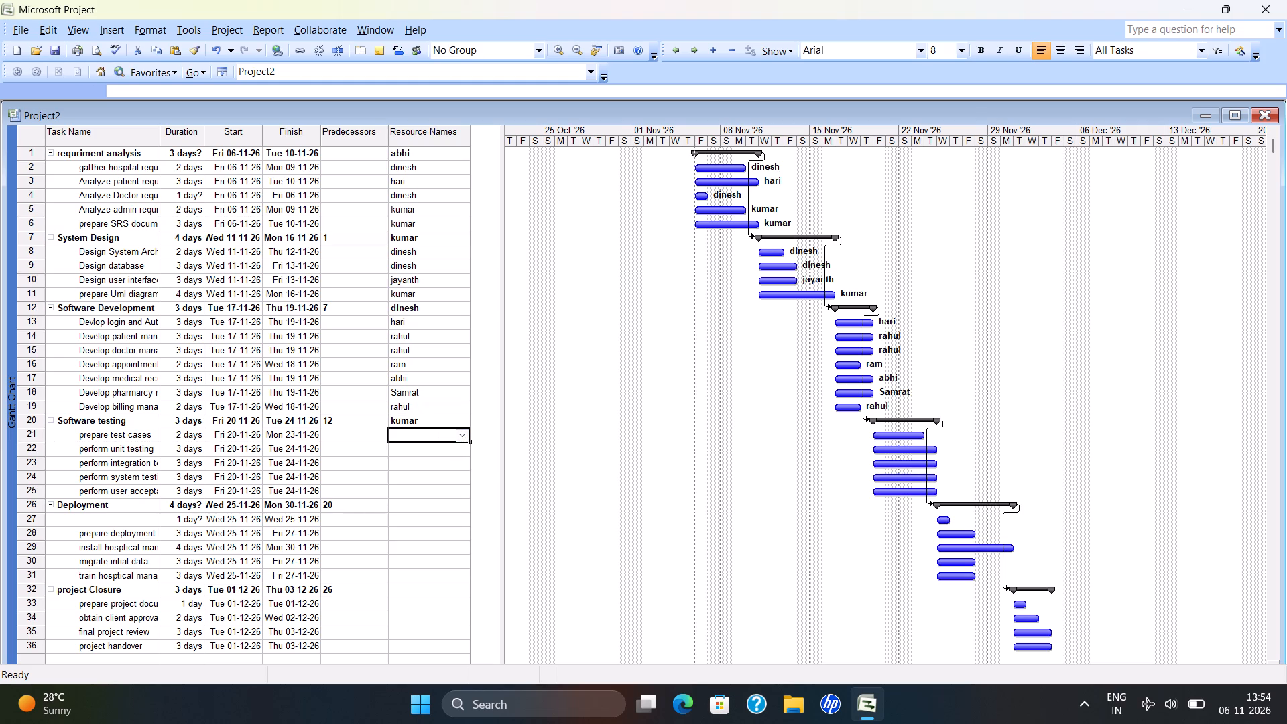
Assign dinesh to the prepare test cases task and abhishek to the perform unit testing task.
left_click(465, 444)
left_click(459, 429)
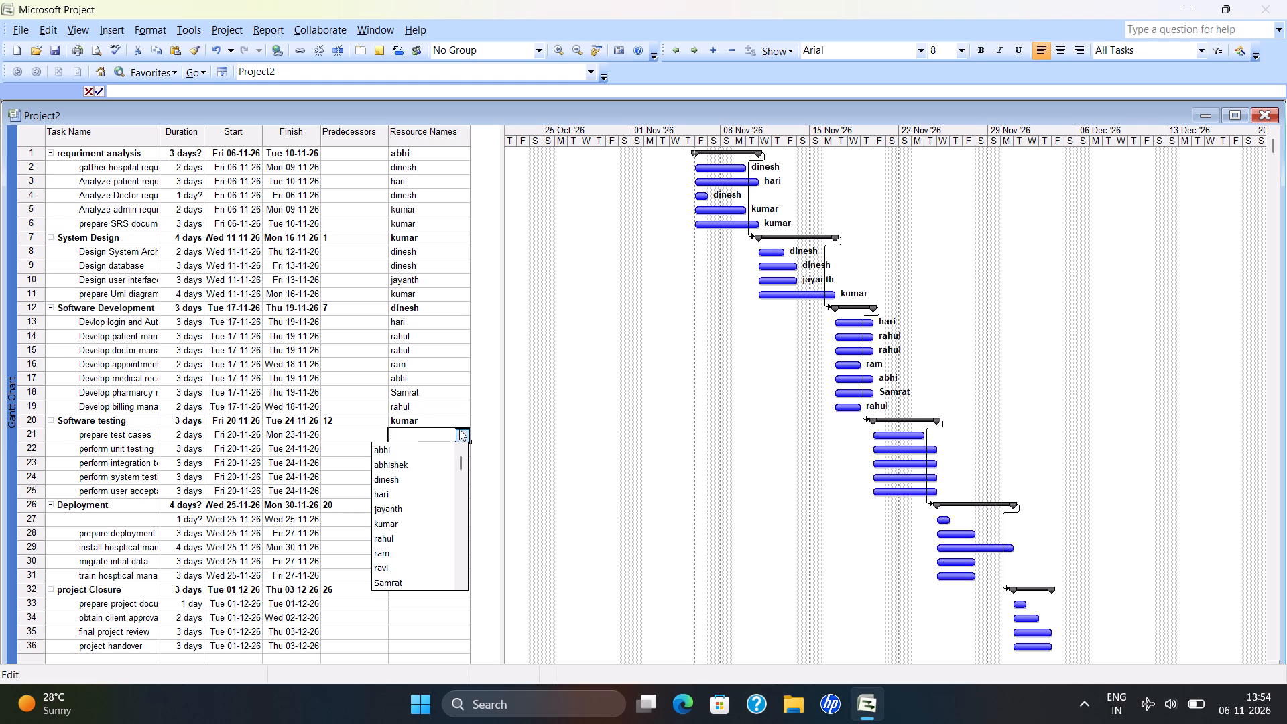
left_click(419, 483)
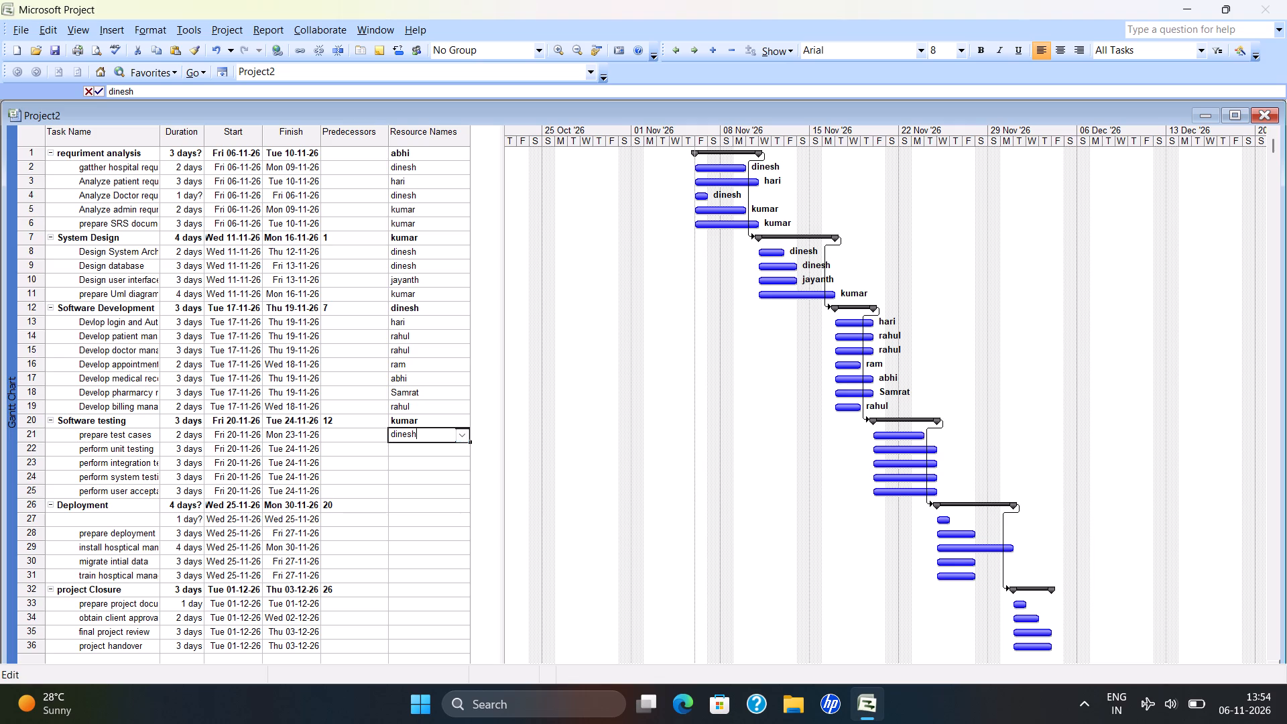
left_click_drag(438, 451, 458, 450)
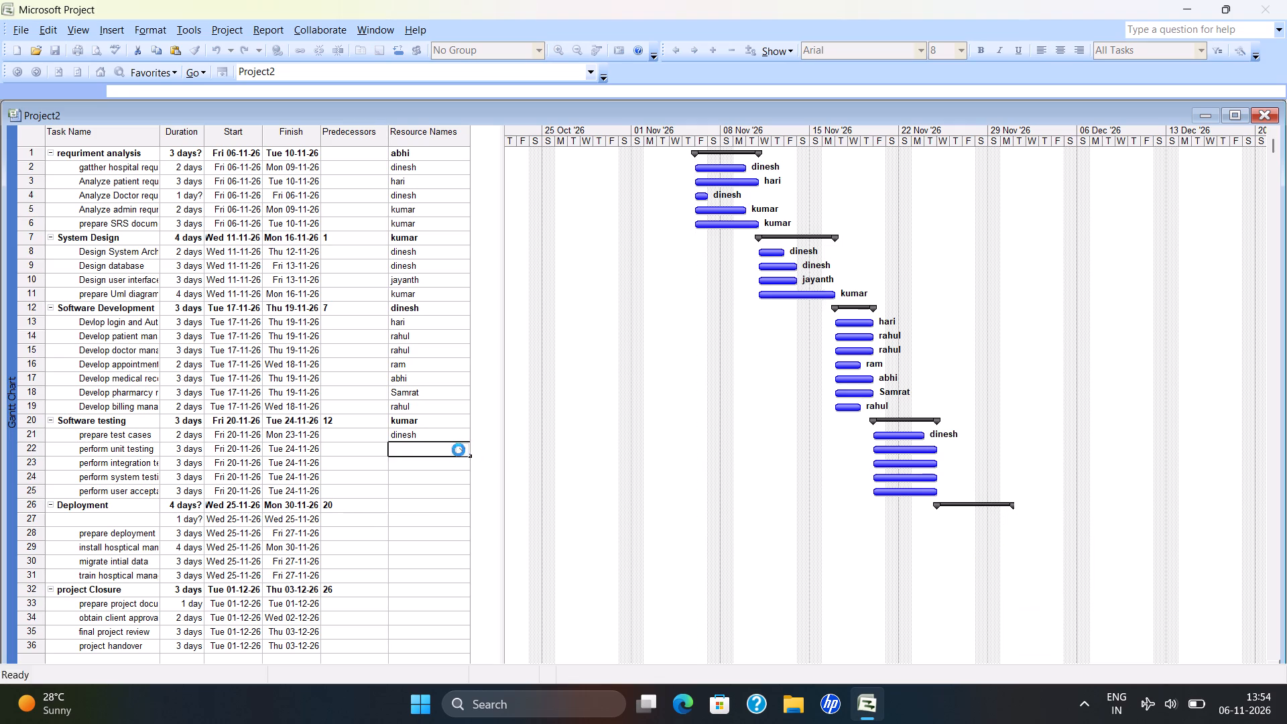
left_click(458, 450)
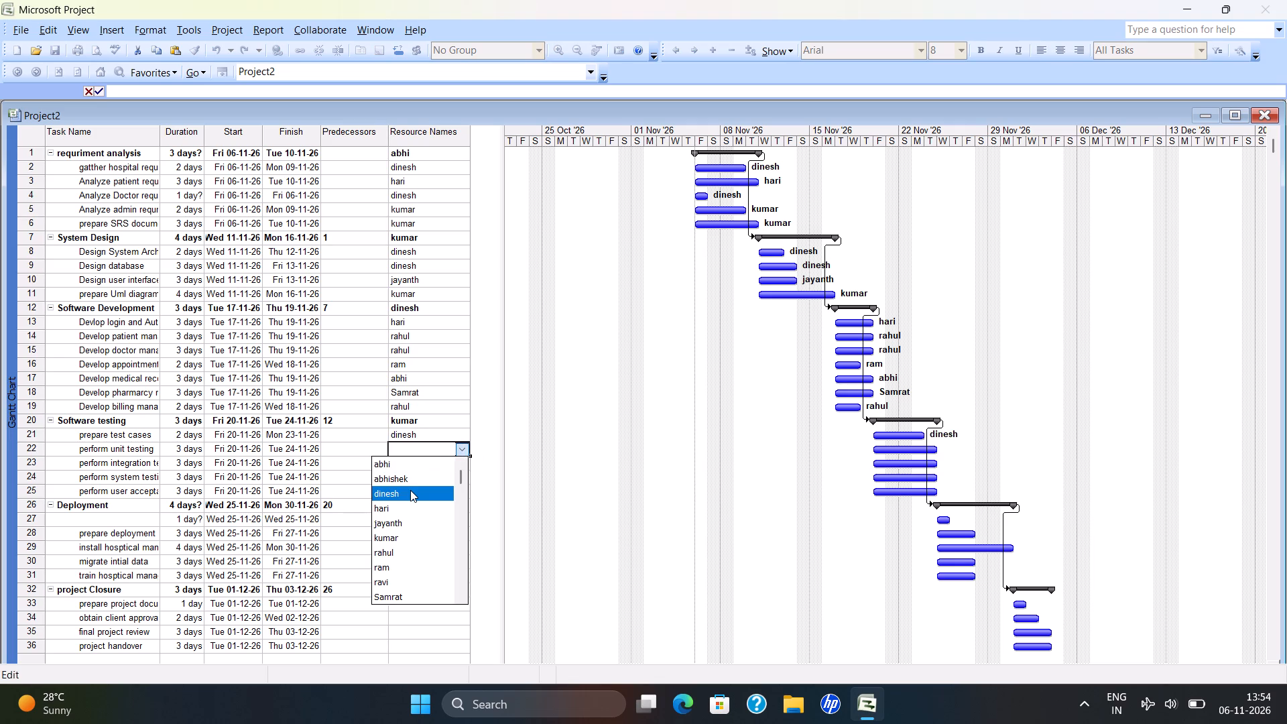
left_click(397, 477)
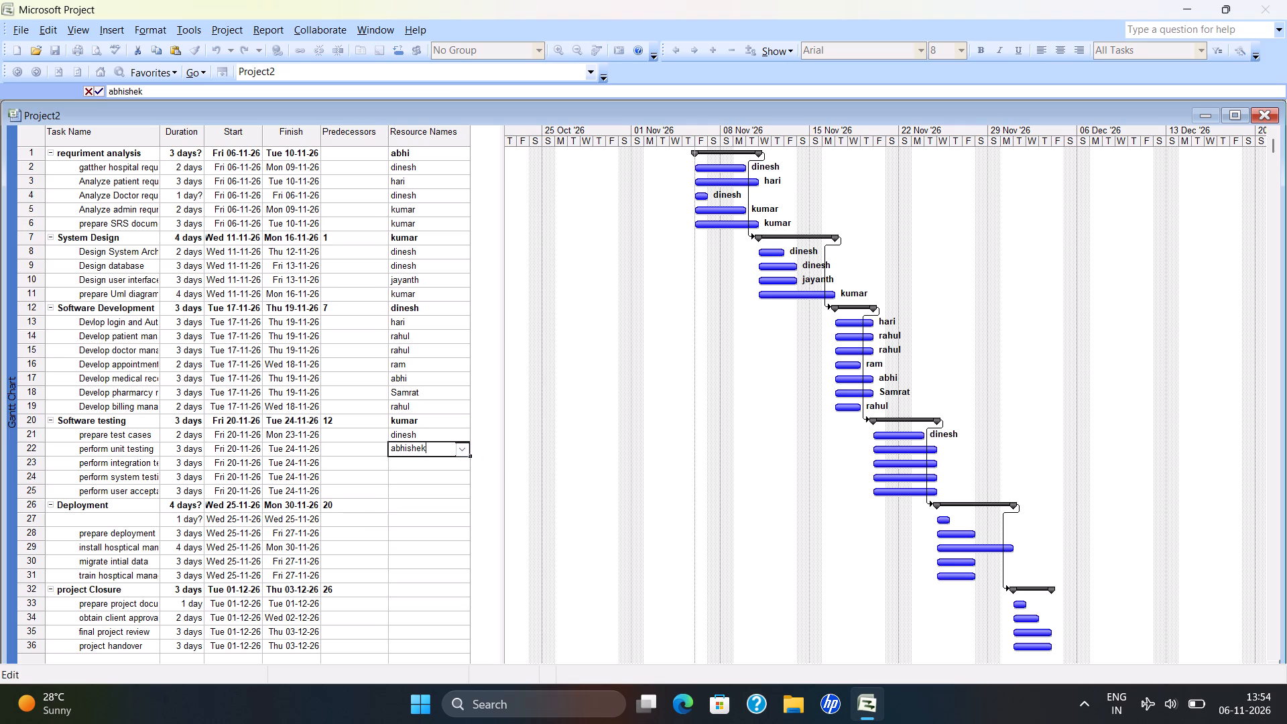
Assign kumar to the perform integration testing task and rahul to the perform system testing task.
left_click(441, 464)
left_click(459, 466)
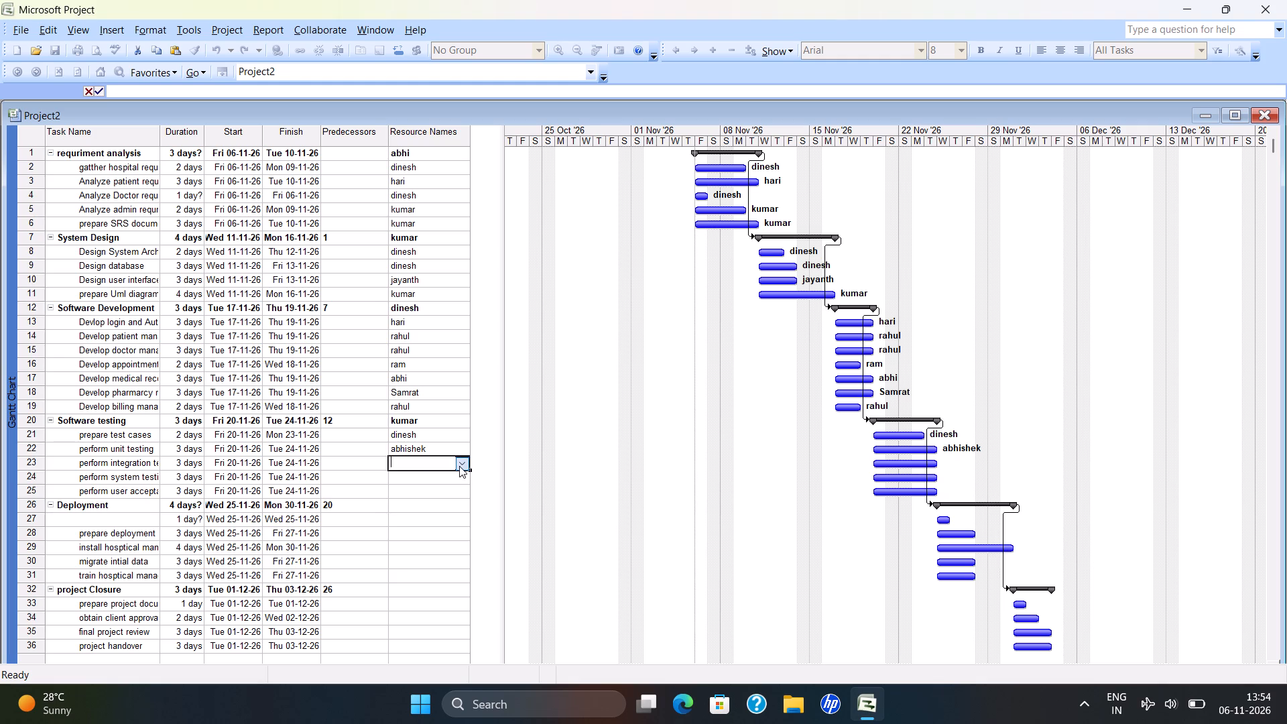
left_click(391, 548)
left_click_drag(438, 481, 467, 480)
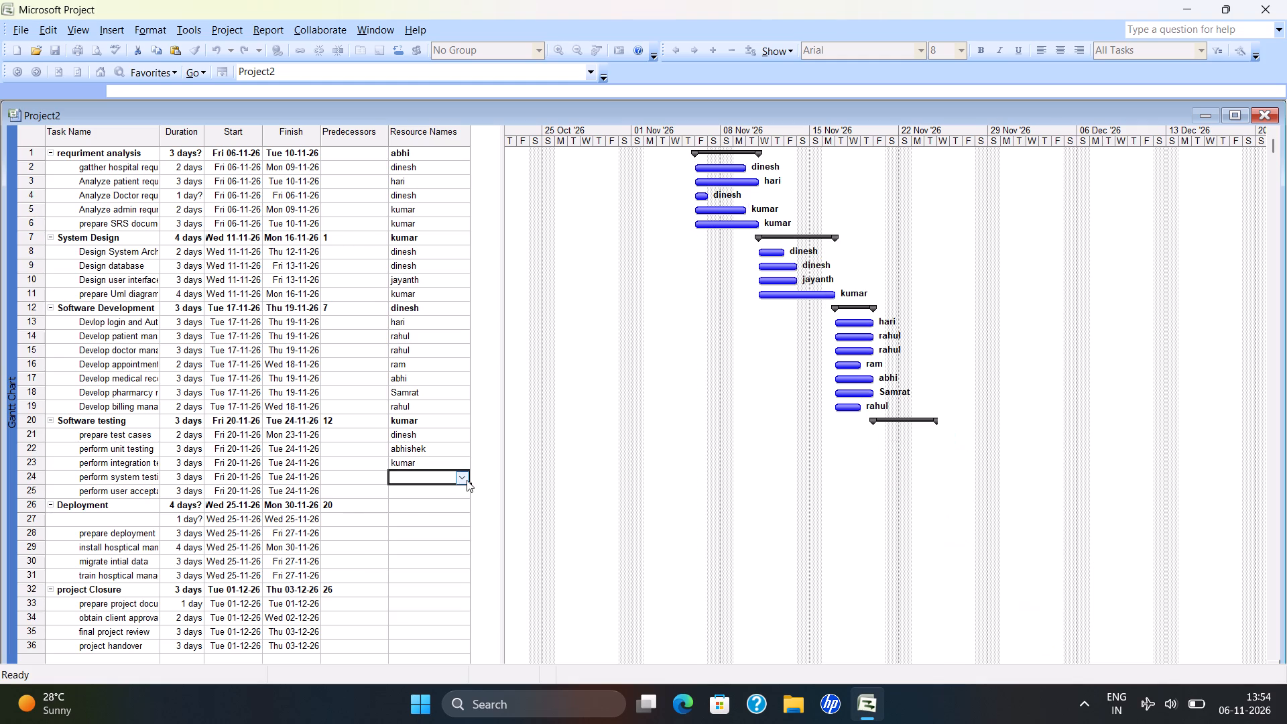
left_click(467, 480)
left_click(410, 585)
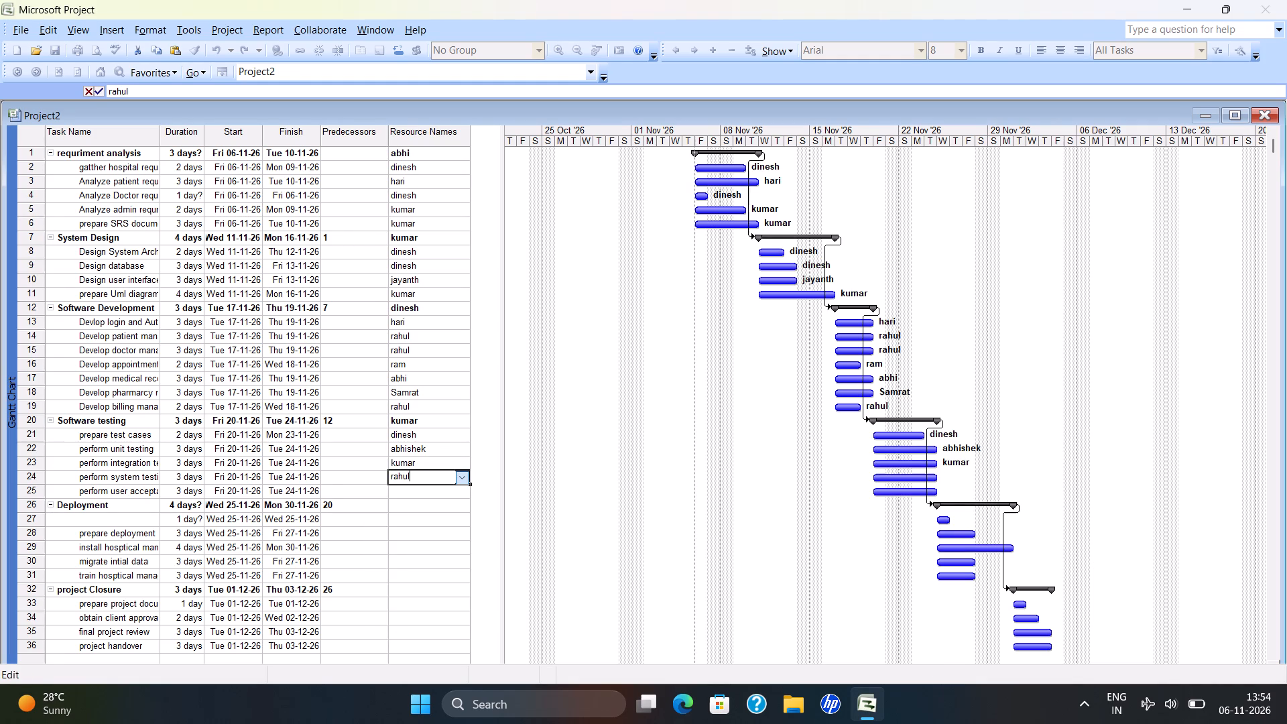
Assign kumar to the perform user acceptance testing task, row 25.
left_click(438, 493)
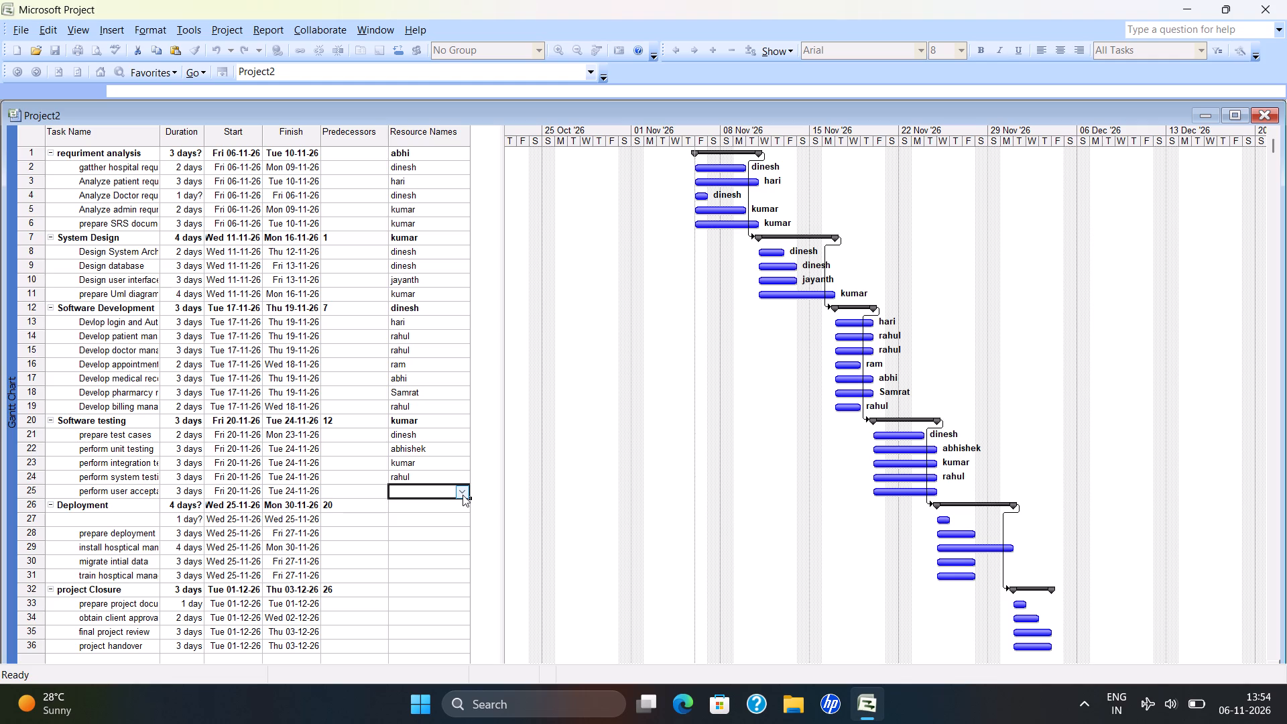
left_click_drag(463, 495, 399, 575)
left_click(399, 575)
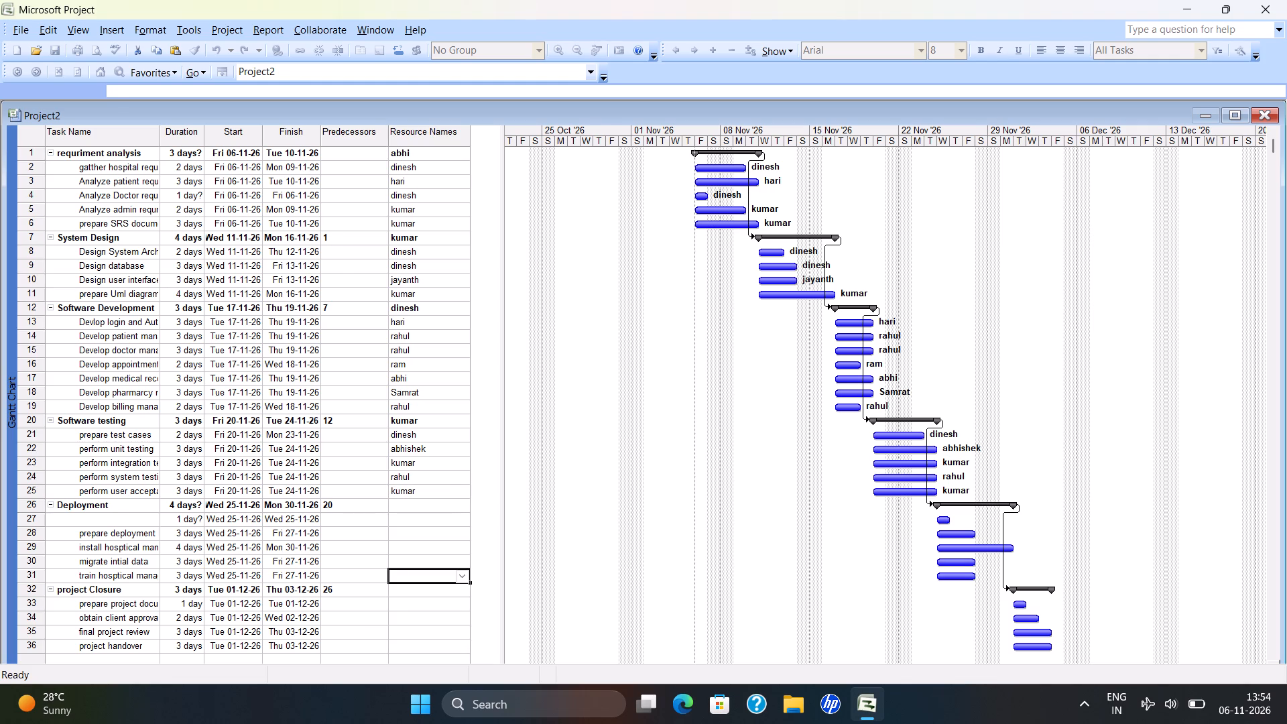
Assign jayanth to the Deployment summary task.
left_click(427, 507)
left_click_drag(461, 503, 424, 550)
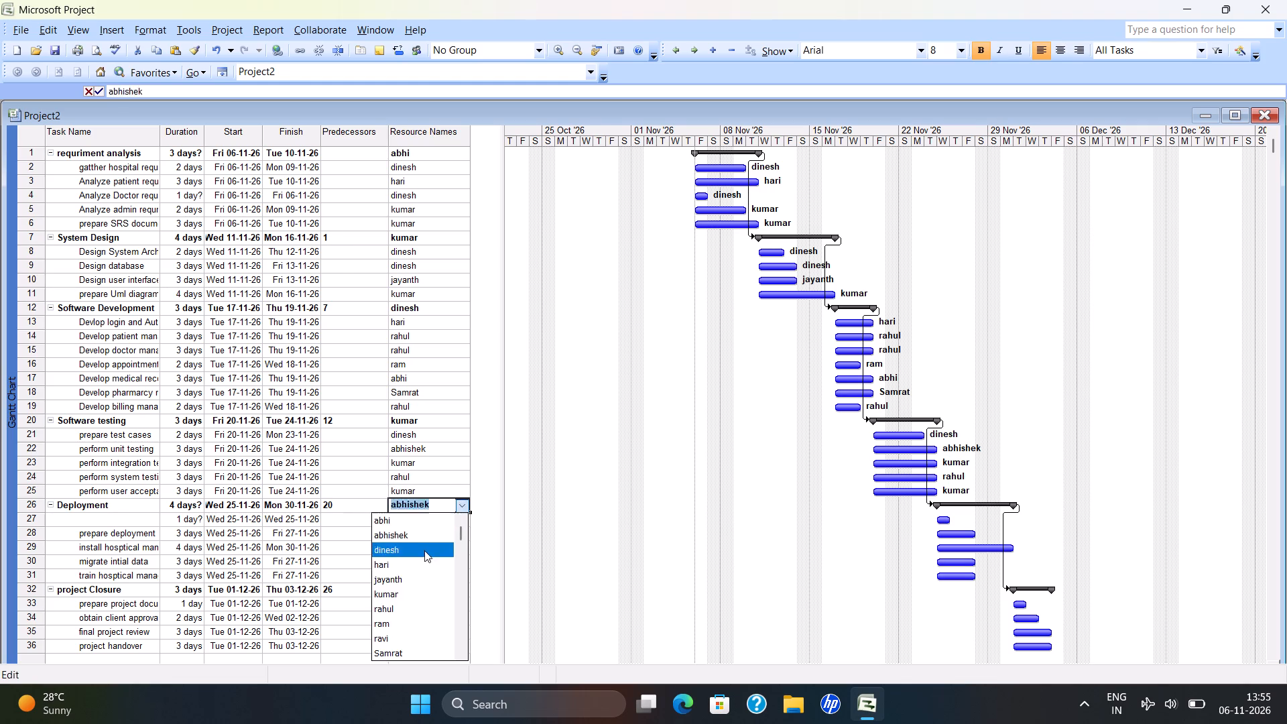
left_click_drag(424, 550, 415, 573)
left_click(415, 573)
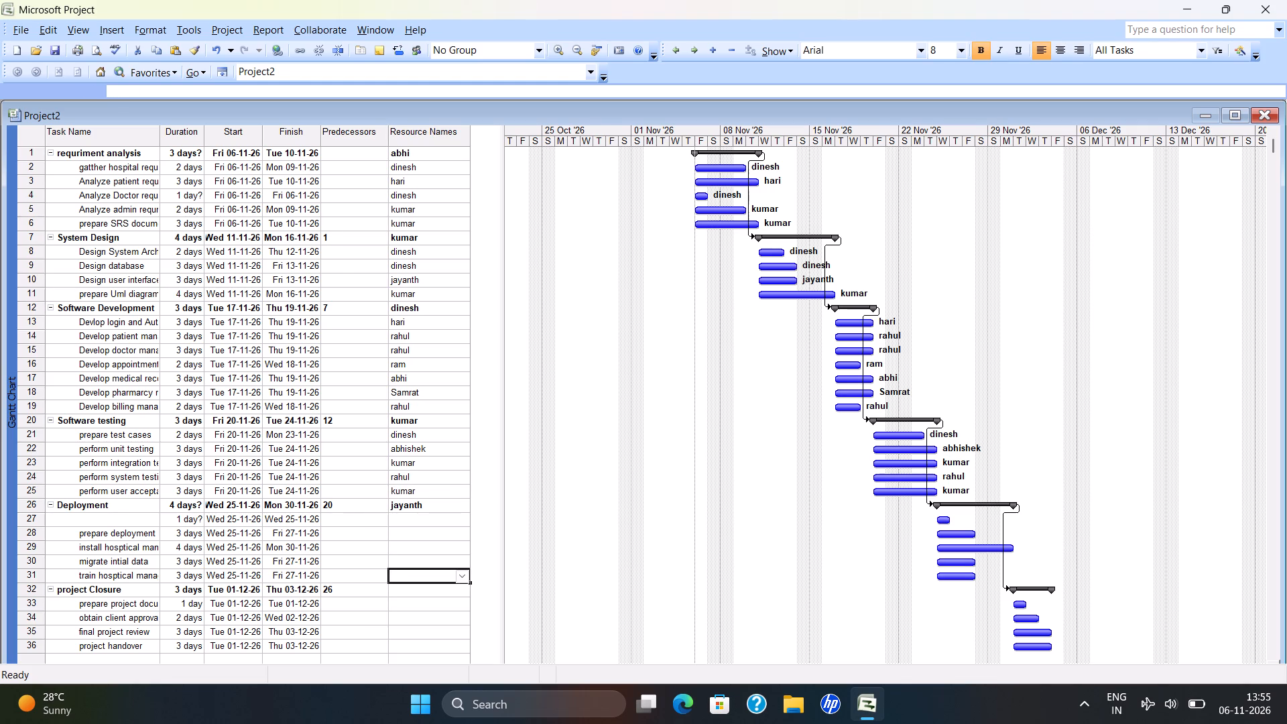
Examine the Software testing and Deployment phases in the Network Diagram view, and return to the Gantt Chart.
left_click(107, 522)
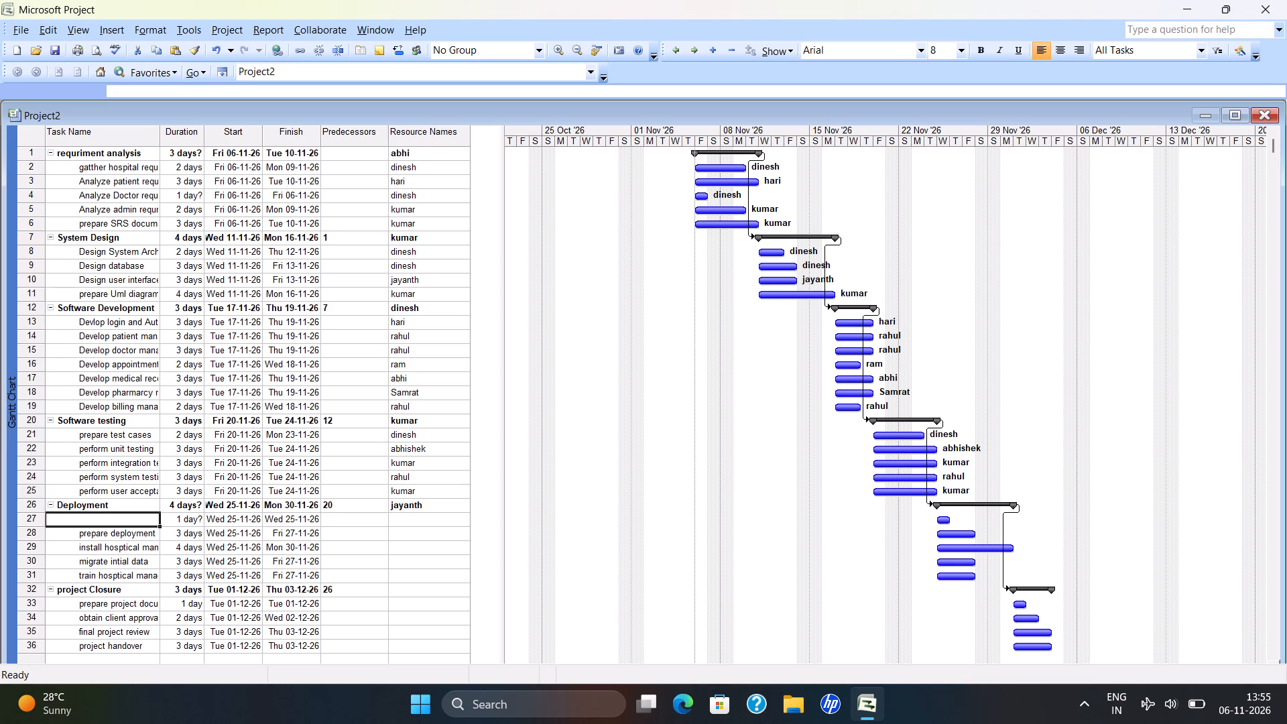
left_click(90, 27)
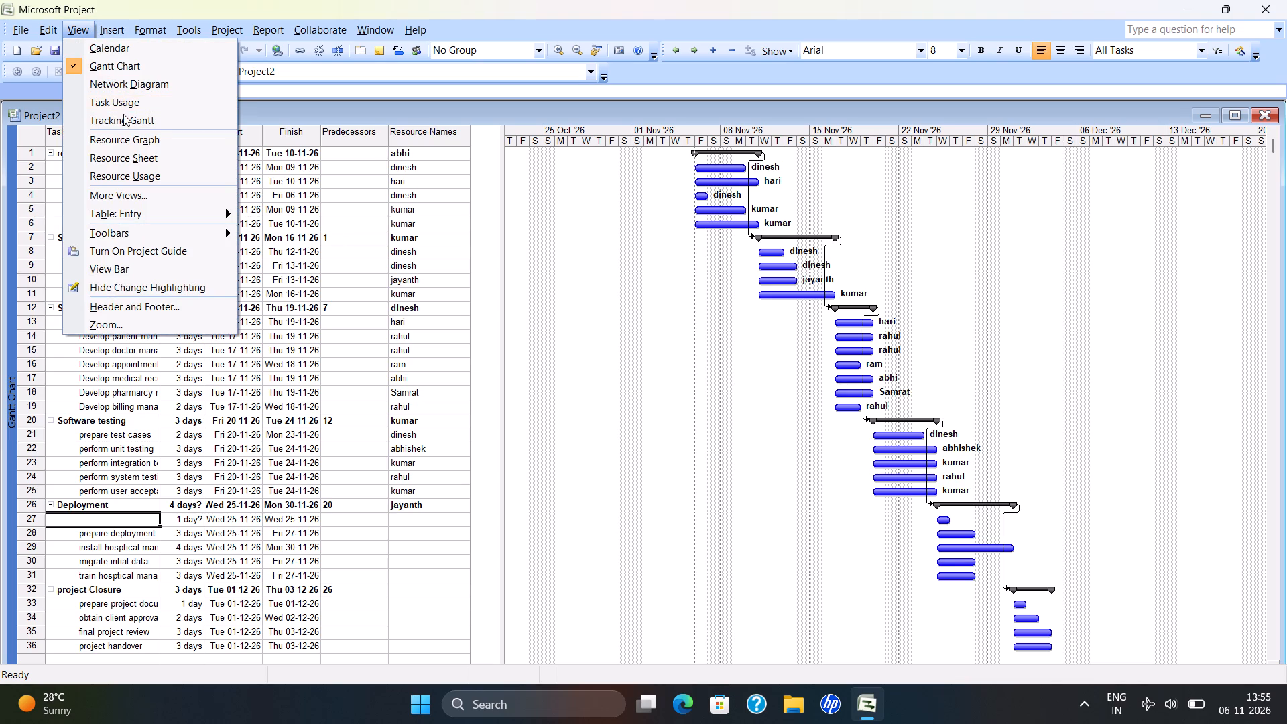
left_click(124, 83)
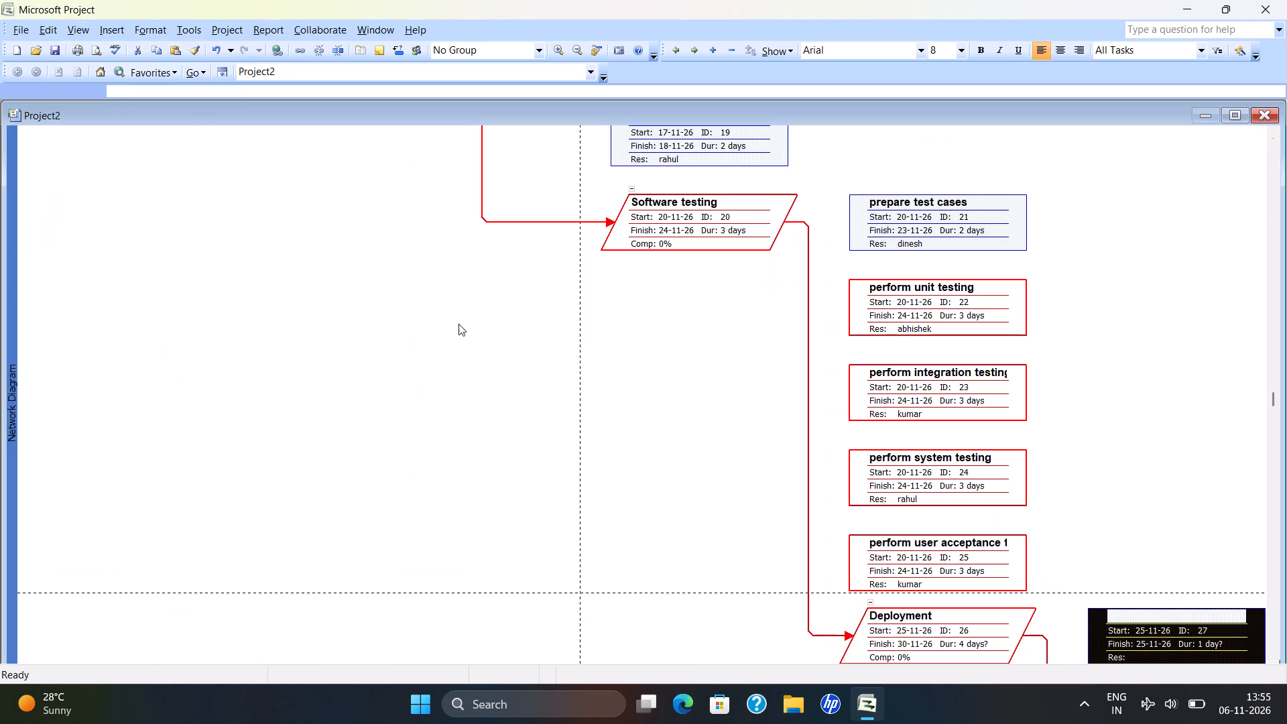
scroll(458, 324, "down", 2)
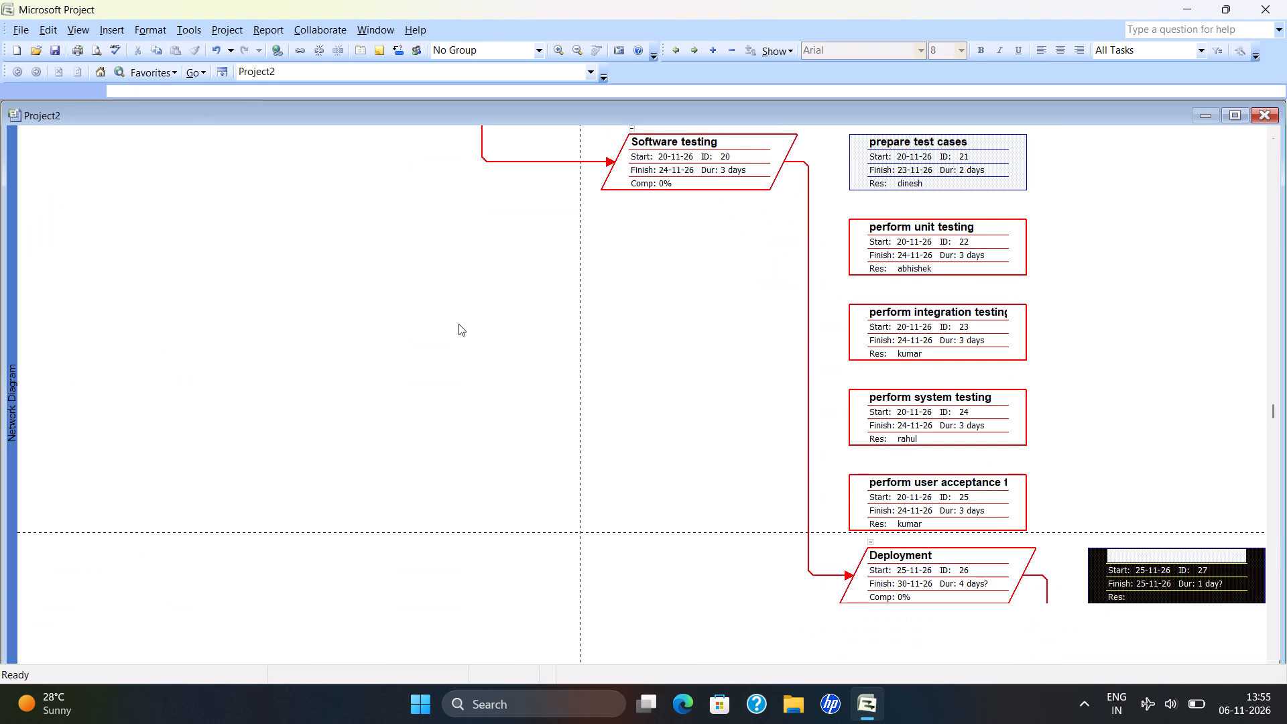
scroll(458, 324, "down", 1)
scroll(1072, 563, "down", 2)
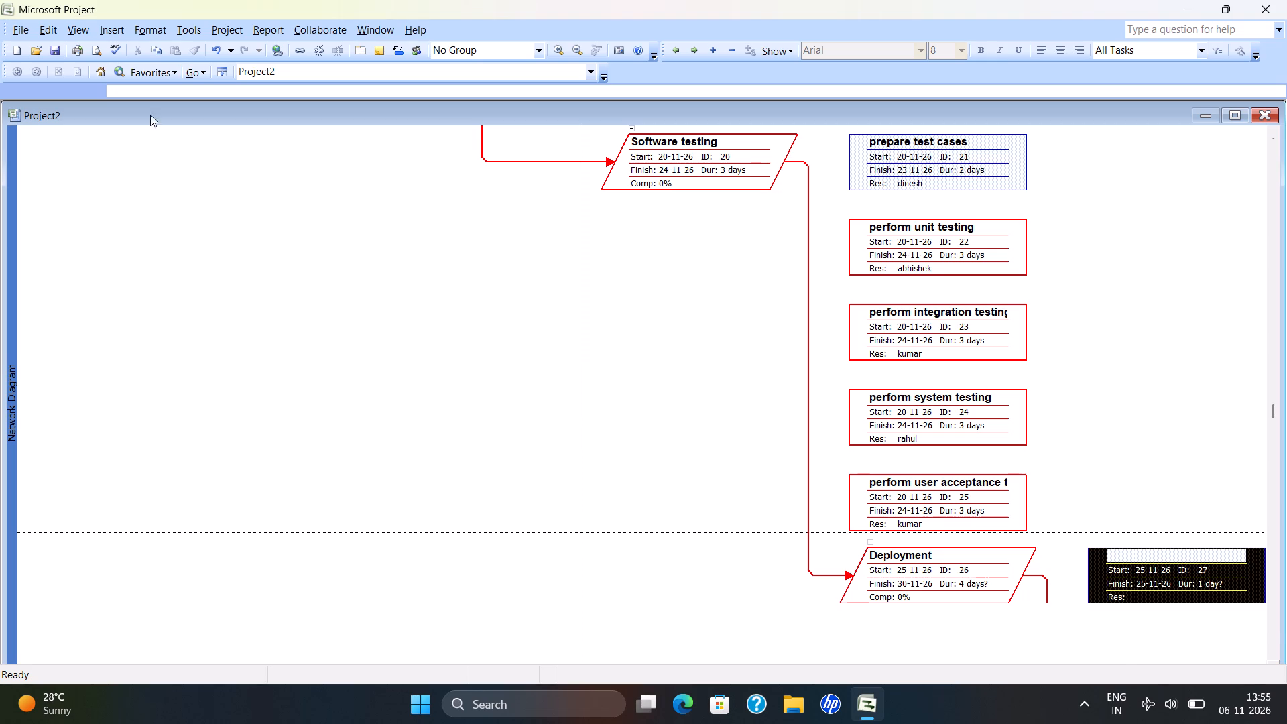
left_click_drag(30, 22, 46, 26)
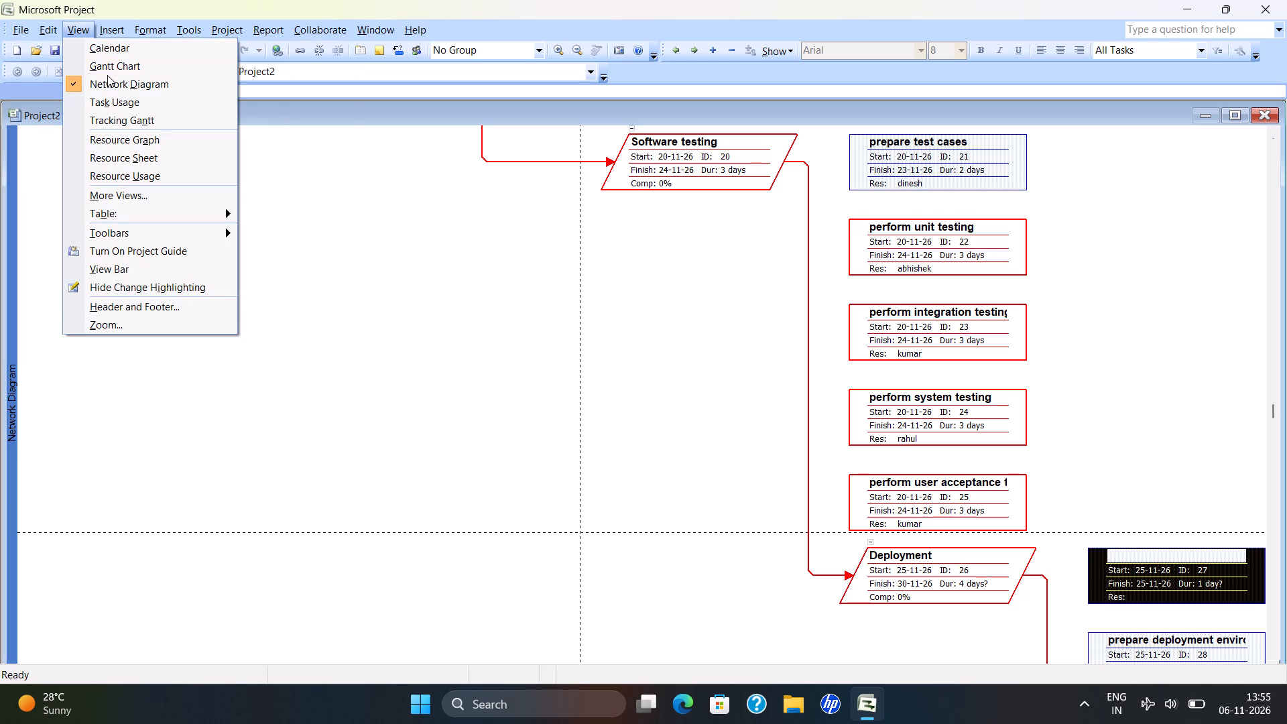
left_click(106, 62)
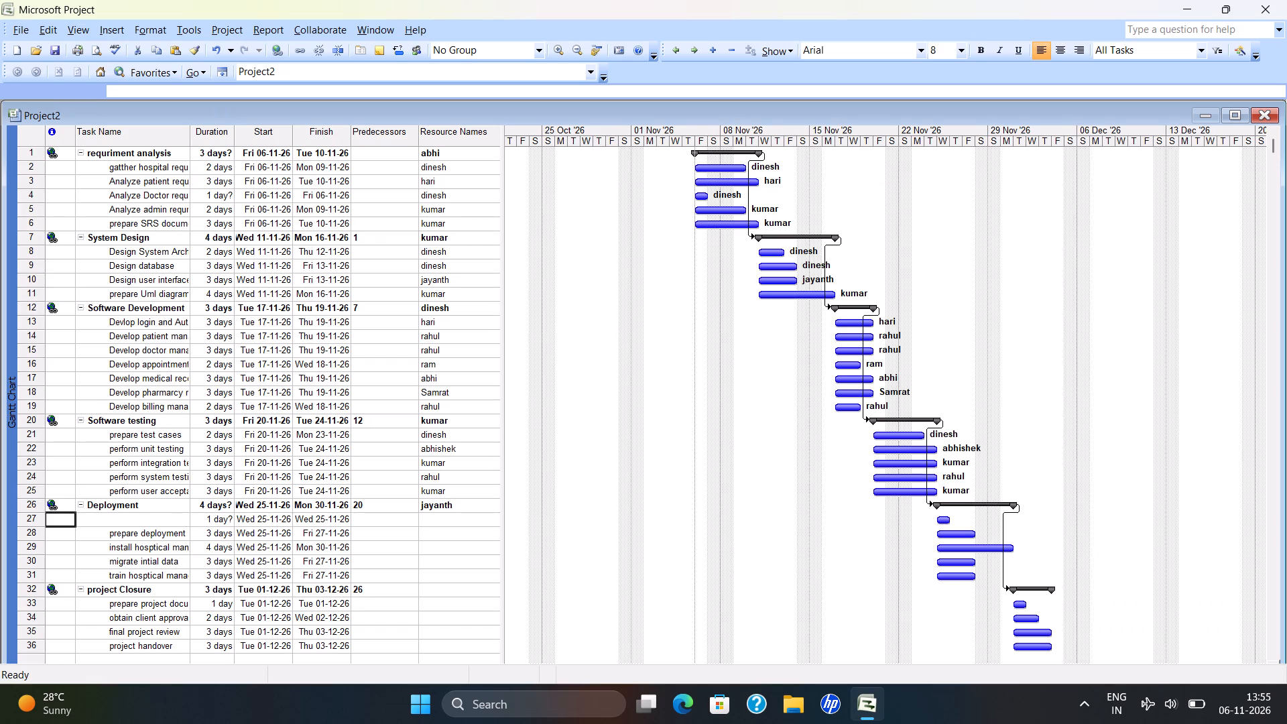
Name the blank task in row 27 under Deployment "deployment data".
left_click(139, 516)
left_click(139, 516)
type("khg")
key("BackSpace")
key("BackSpace")
key("BackSpace")
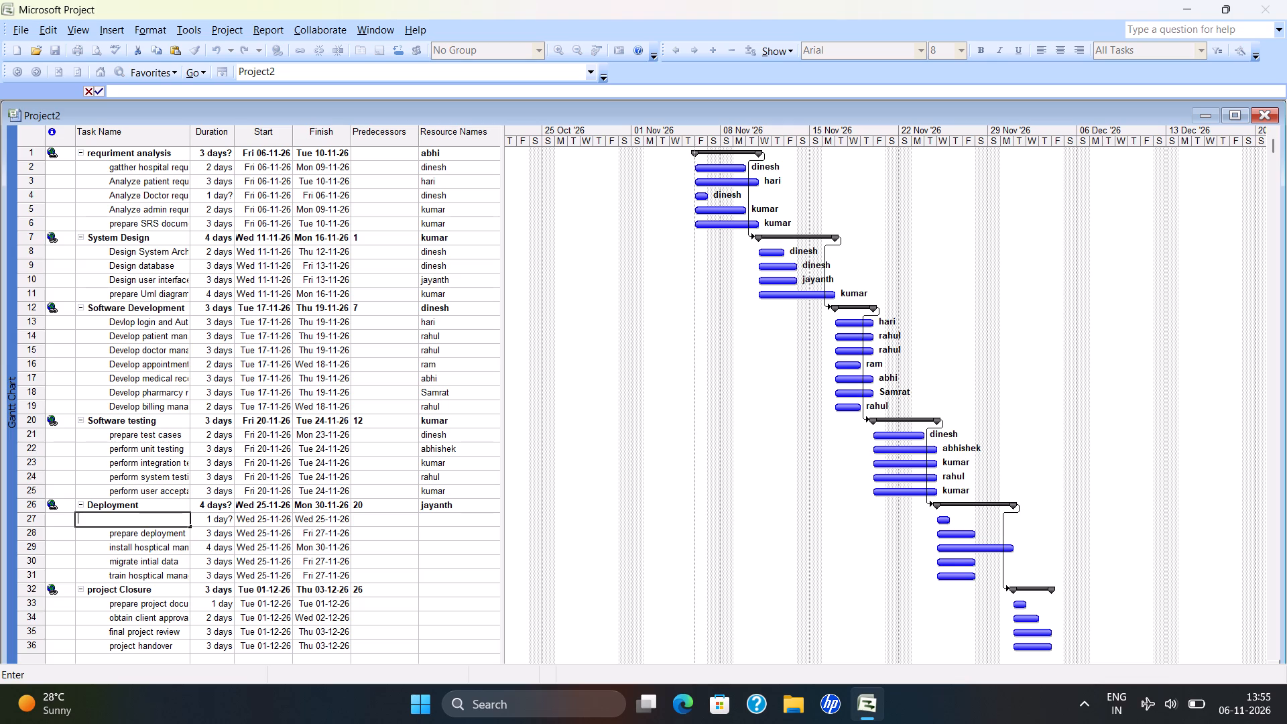
type("de")
type("plyme")
key("BackSpace")
key("BackSpace")
key("BackSpace")
type("oyment")
key("space")
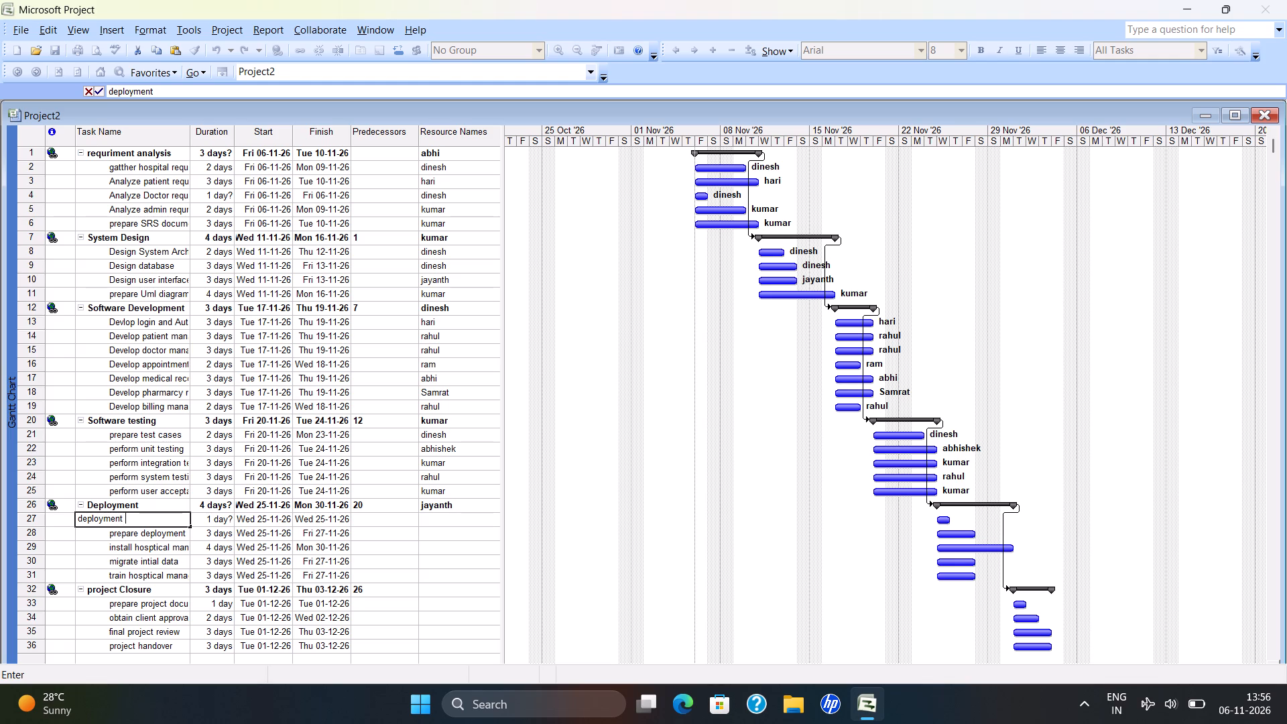
type("dta")
key("BackSpace")
key("BackSpace")
type("ata")
left_click(97, 541)
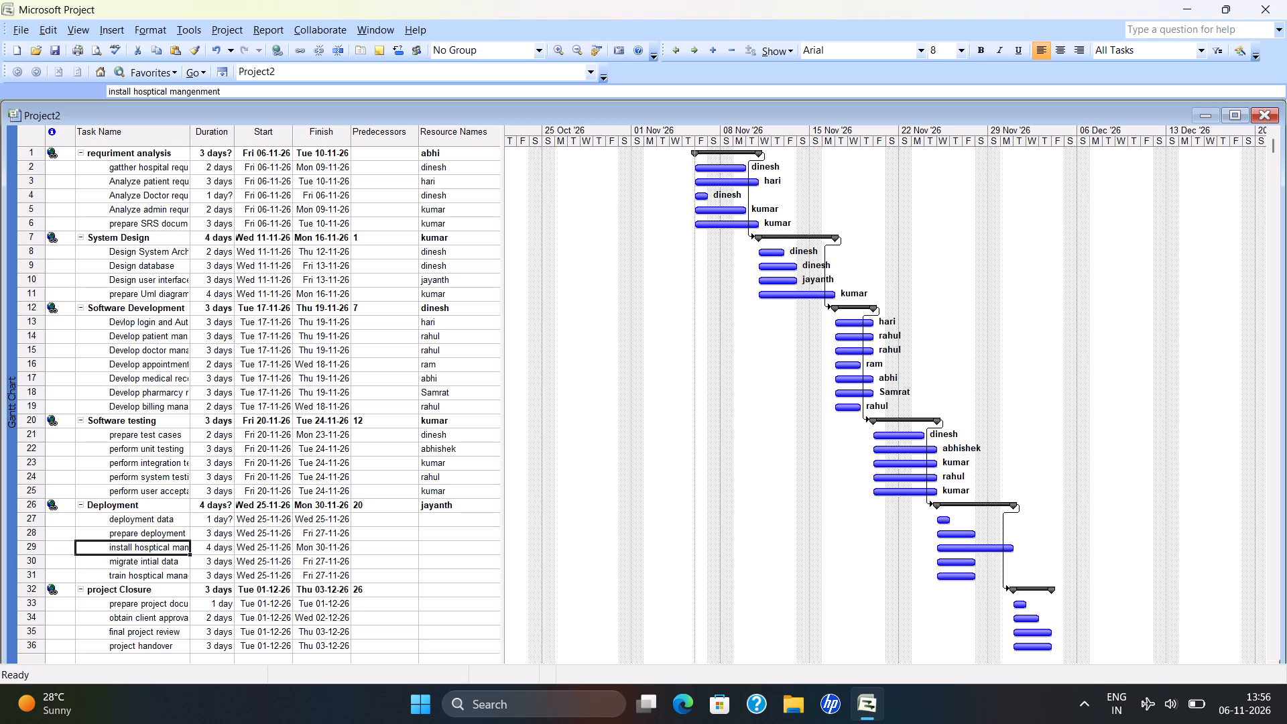
Assign jayanth to the deployment data task and Samrat to the prepare deployment environment task.
left_click(459, 520)
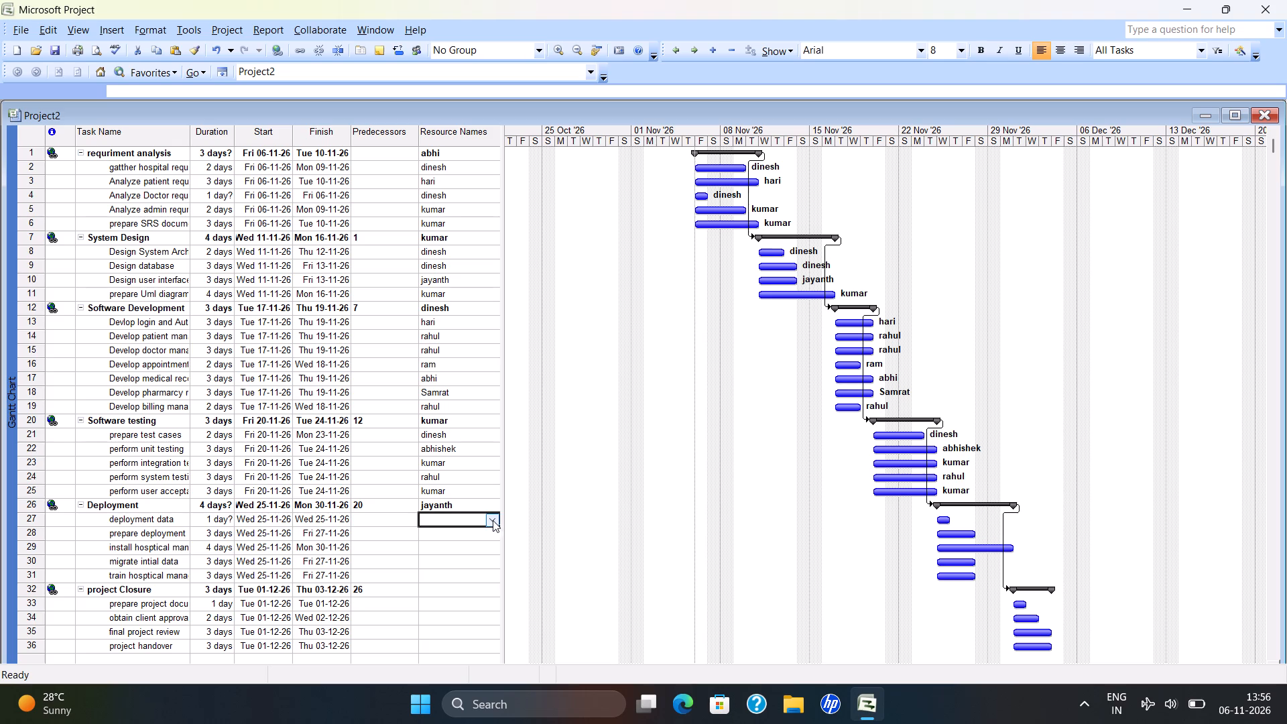
left_click_drag(495, 520, 448, 597)
left_click_drag(448, 597, 478, 544)
left_click(471, 530)
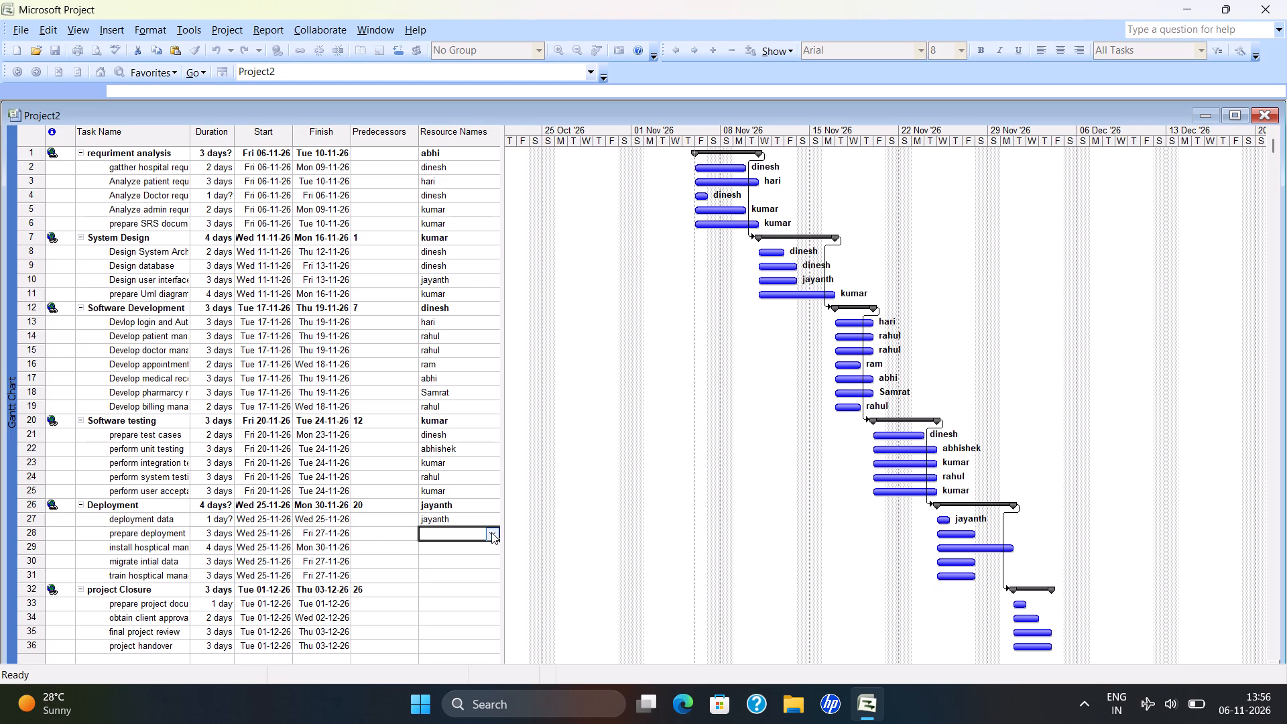
left_click_drag(494, 536, 442, 514)
left_click_drag(442, 514, 448, 551)
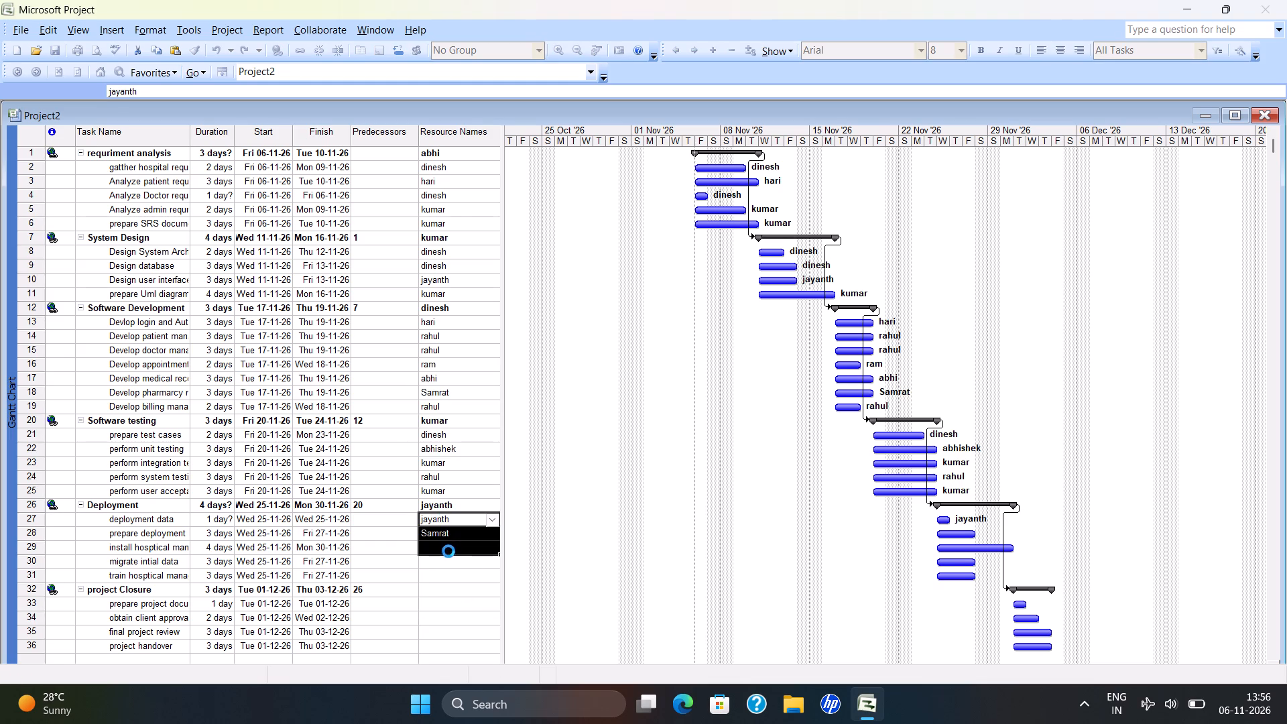
Assign ram to the install hospital management task, row 29, and kumar to the migrate initial data task, row 30.
left_click_drag(448, 551, 448, 552)
left_click(448, 550)
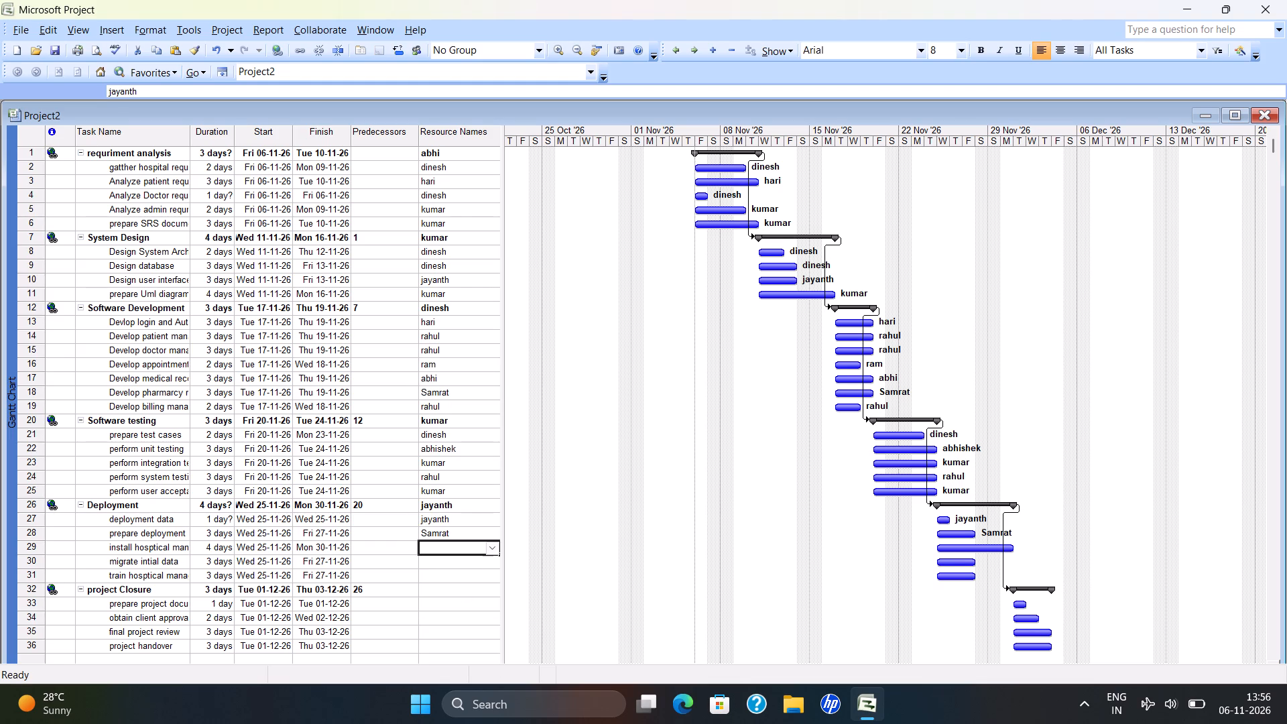
left_click_drag(490, 550, 442, 504)
left_click(442, 504)
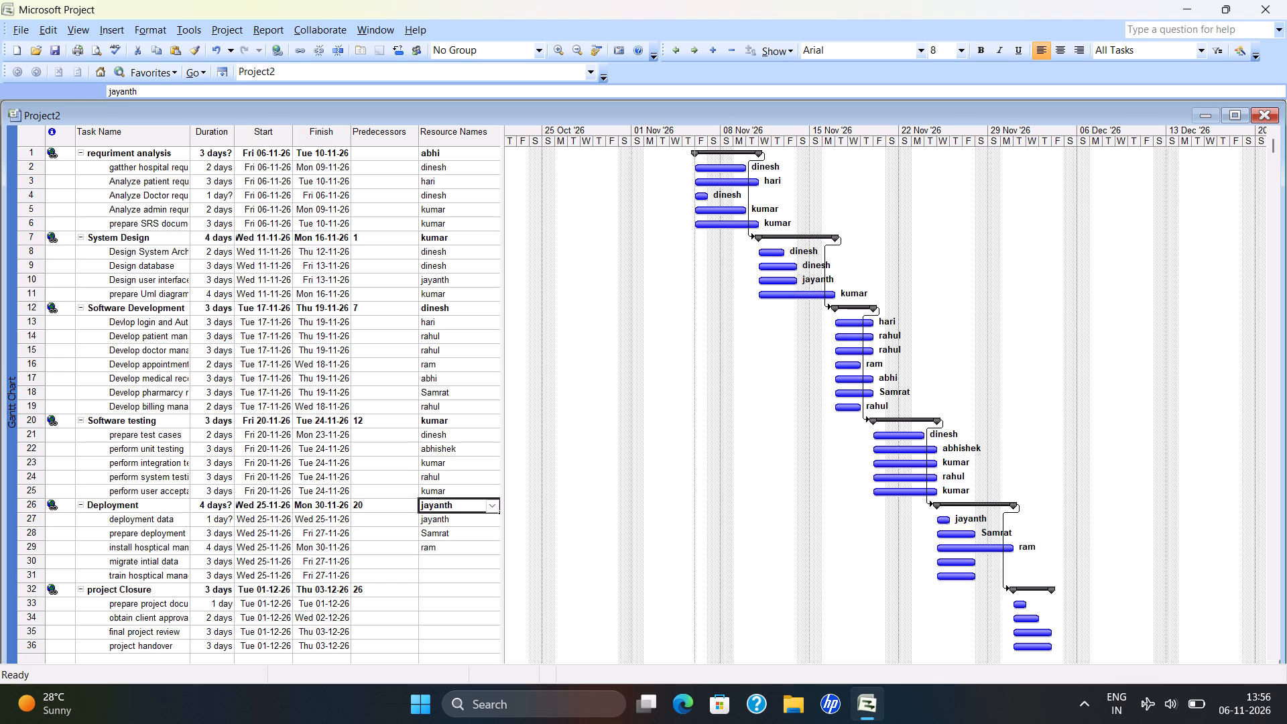
left_click(440, 561)
left_click_drag(493, 558, 443, 485)
left_click_drag(443, 485, 477, 583)
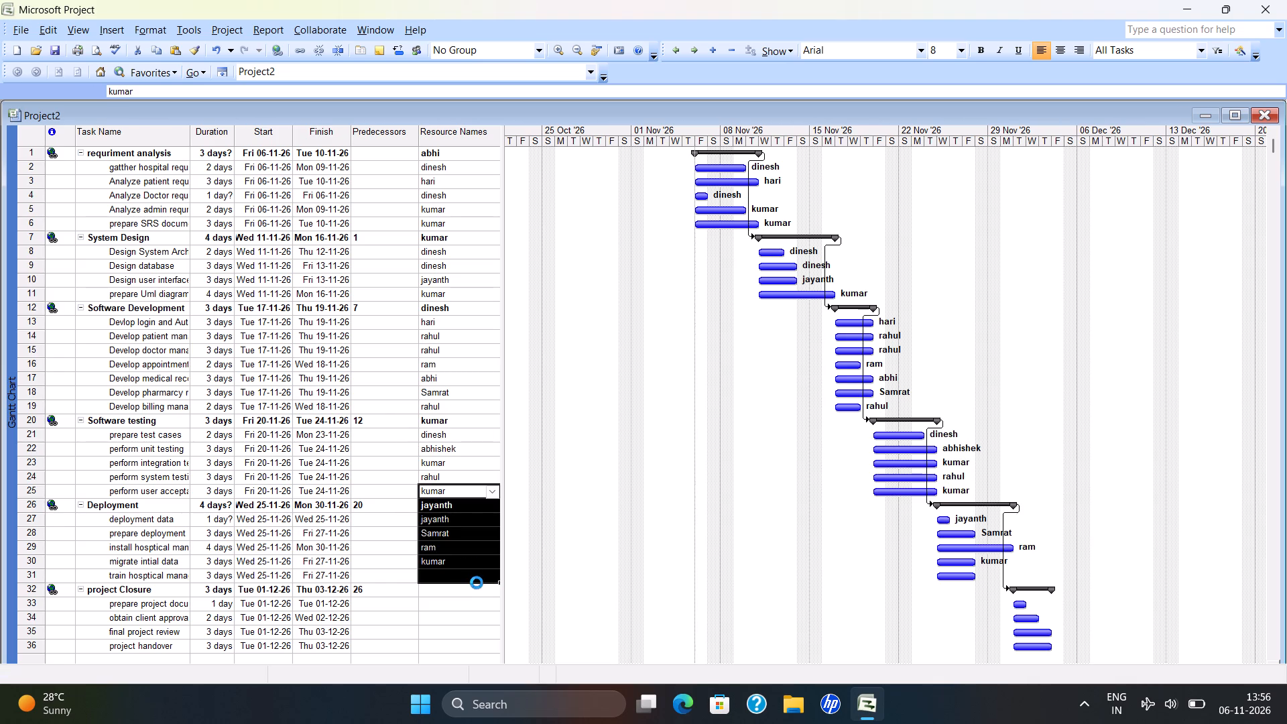
Assign hari to the train hospital management task, row 31, and ravi to the project Closure summary task, row 32.
left_click(463, 580)
left_click_drag(492, 576, 438, 474)
left_click(438, 474)
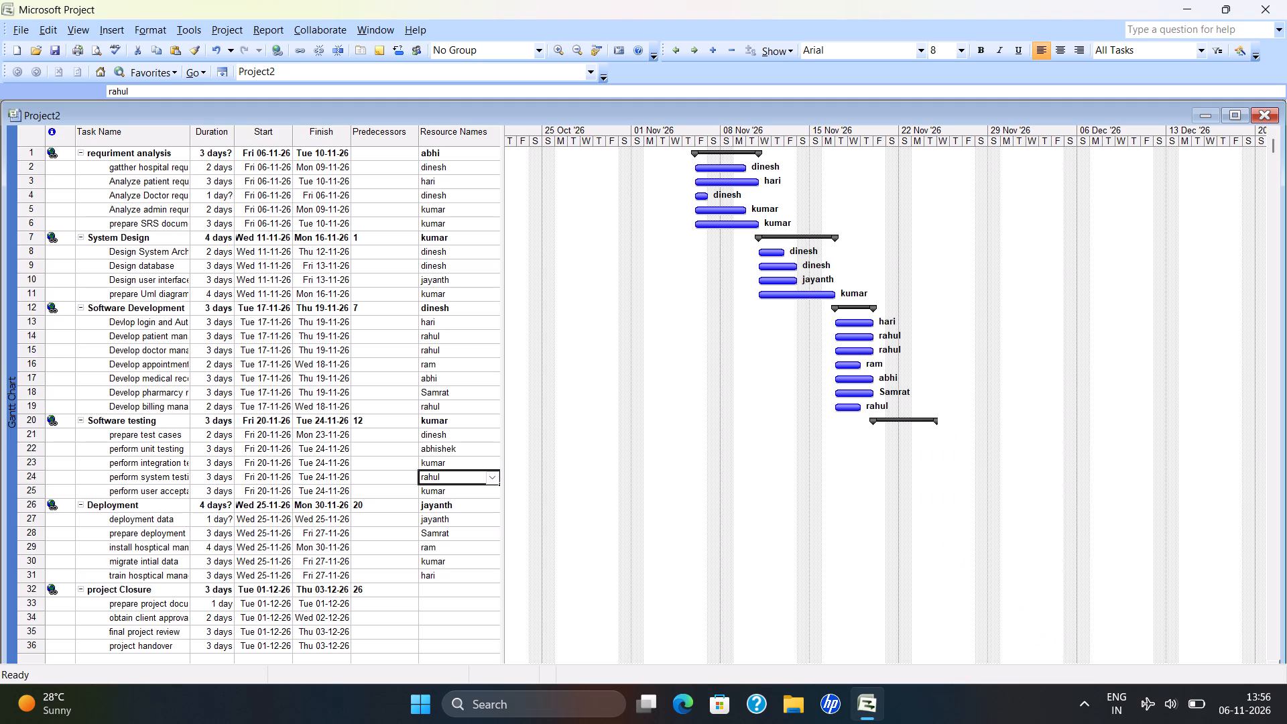
left_click(455, 592)
left_click_drag(487, 588, 471, 593)
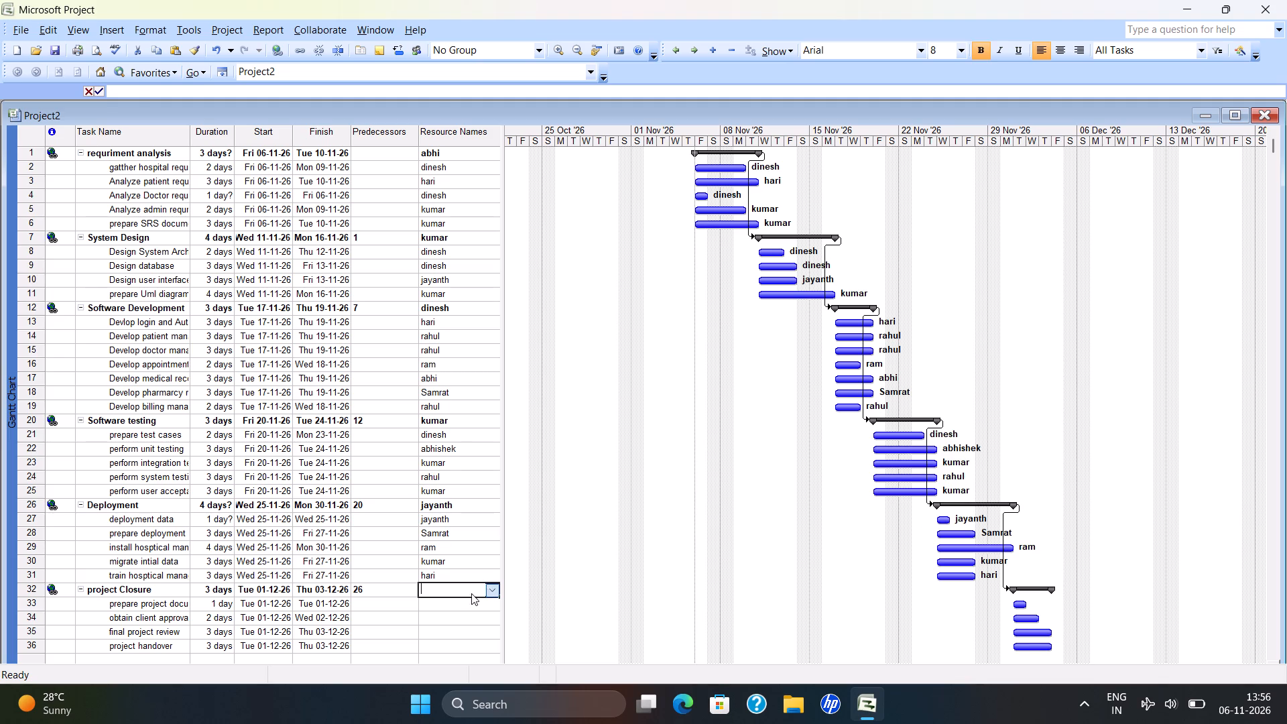
left_click_drag(471, 593, 432, 560)
left_click(432, 560)
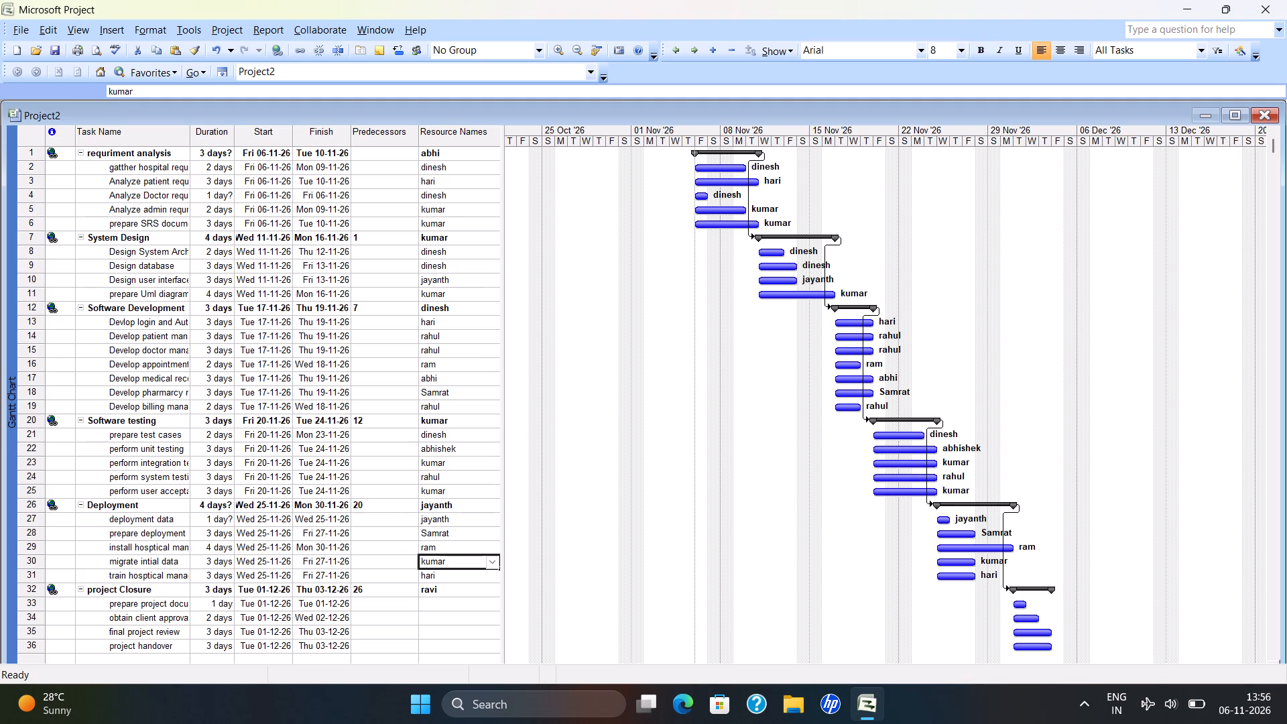
Assign dinesh to the prepare project document task, row 33, and kumar to the obtain client approval task, row 34.
left_click(437, 603)
left_click_drag(489, 603, 456, 493)
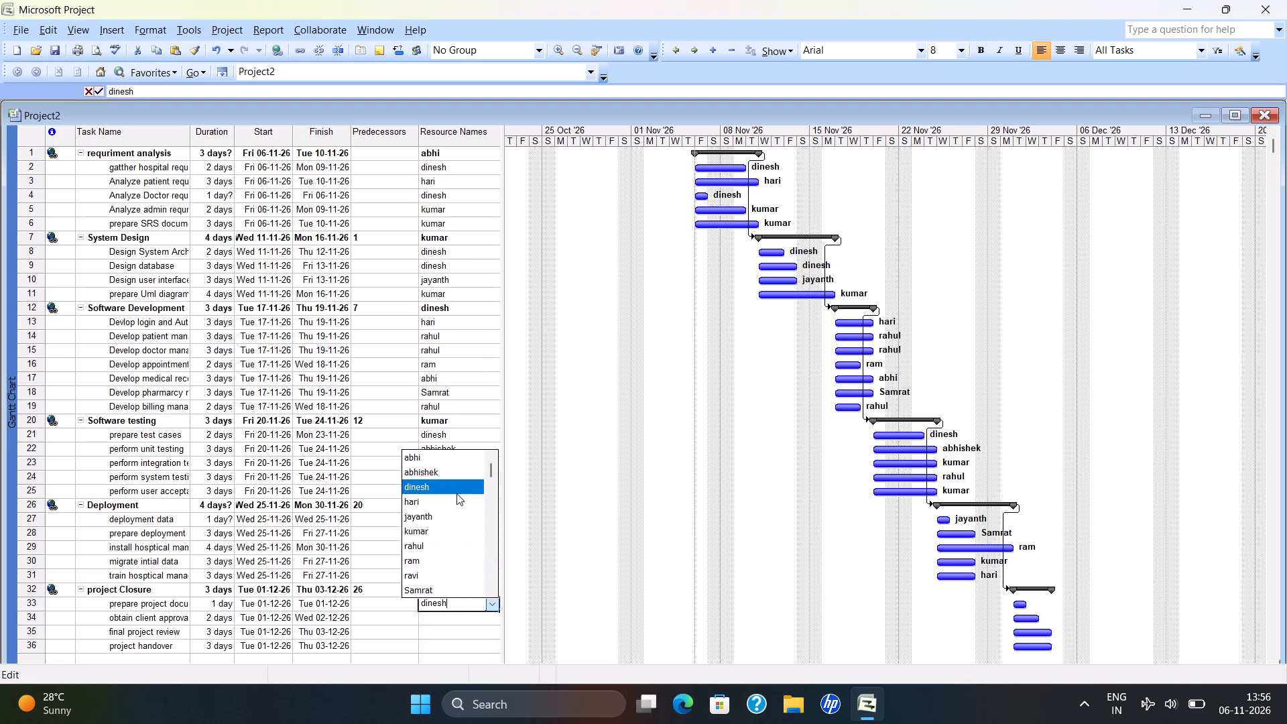
left_click_drag(456, 493, 455, 493)
left_click(455, 493)
left_click(452, 621)
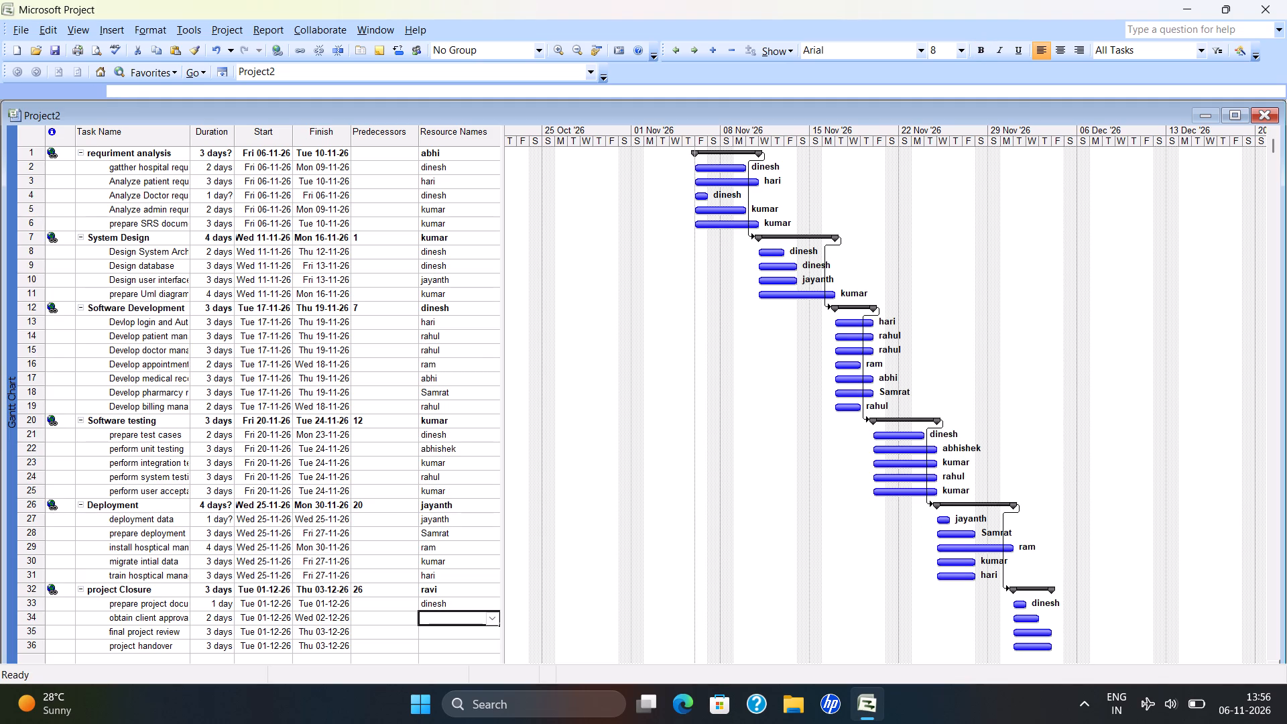
left_click_drag(487, 620, 448, 550)
left_click(448, 550)
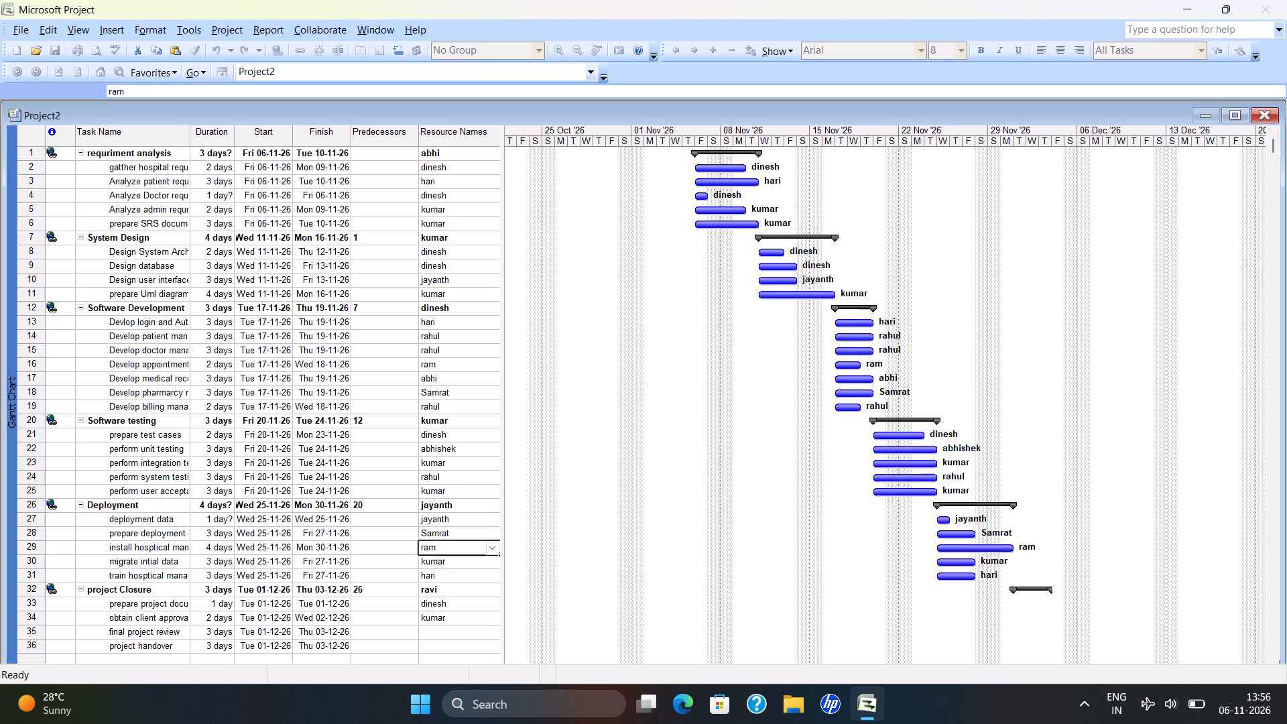
Assign dinesh to the final project review task, row 35, and hari to the project handover task, row 36.
left_click_drag(458, 633, 493, 632)
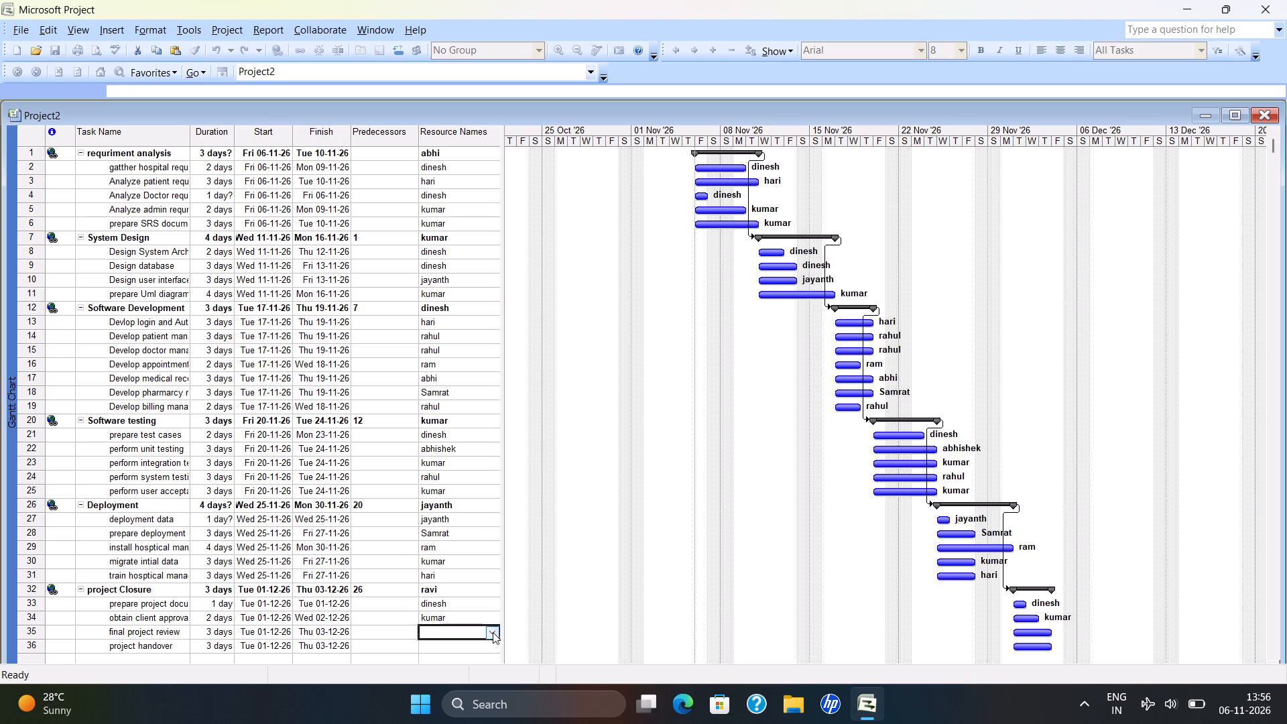
left_click(493, 632)
left_click(452, 519)
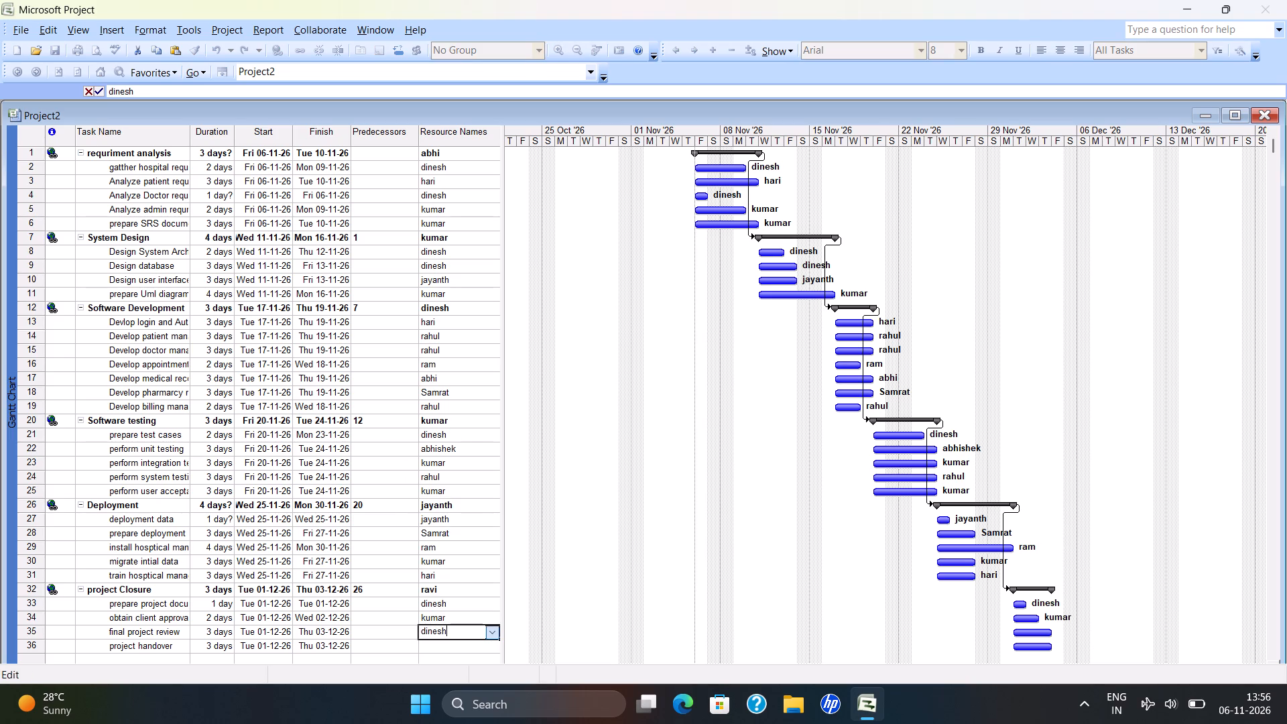
left_click(461, 651)
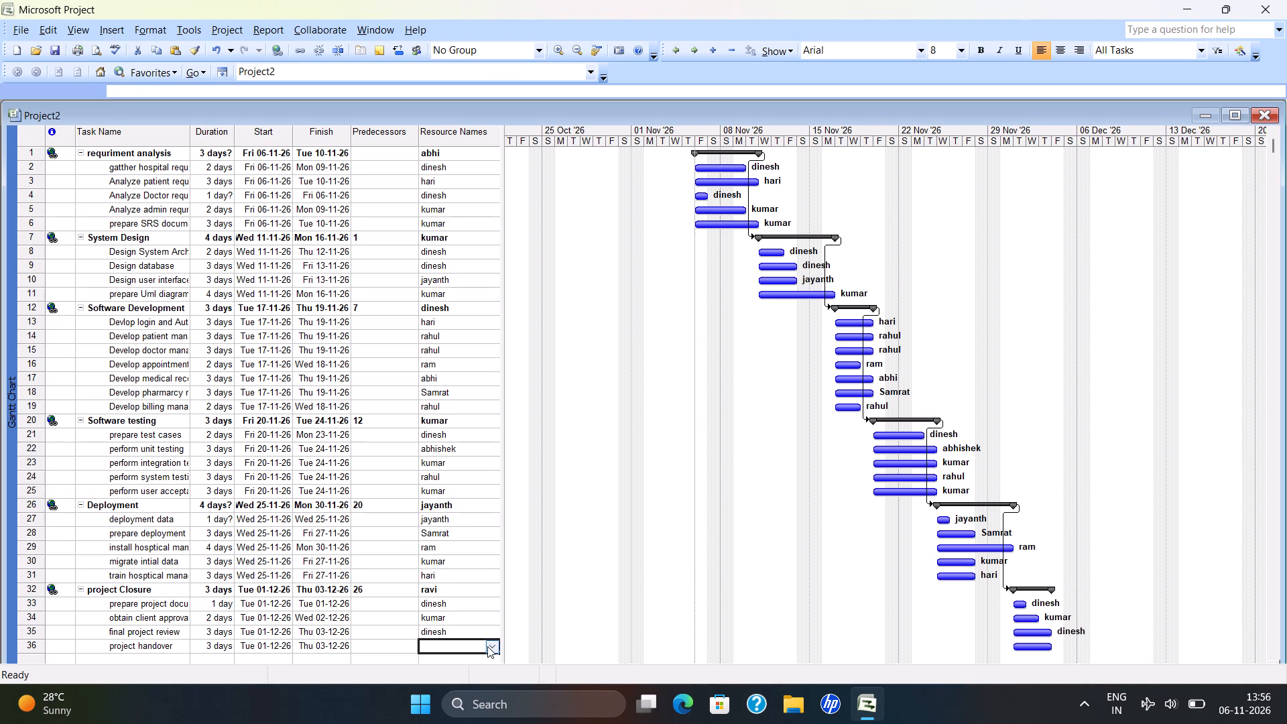
left_click(487, 646)
left_click(455, 547)
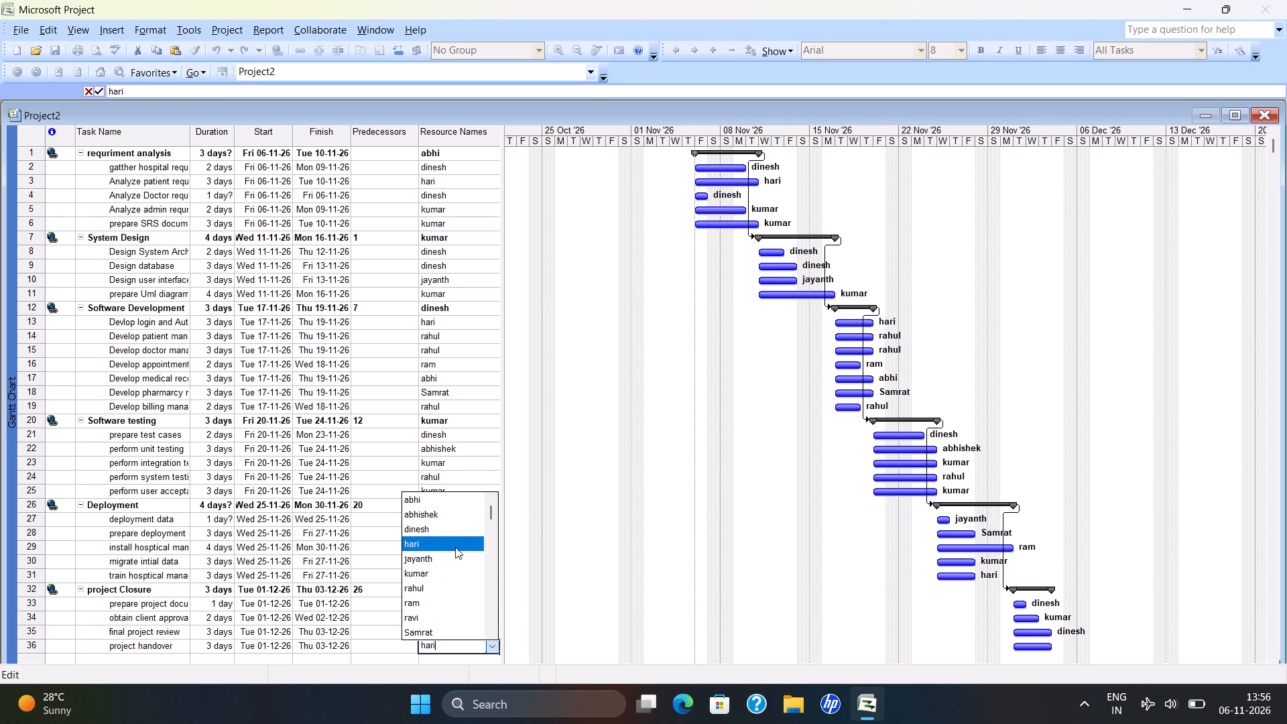
left_click(541, 544)
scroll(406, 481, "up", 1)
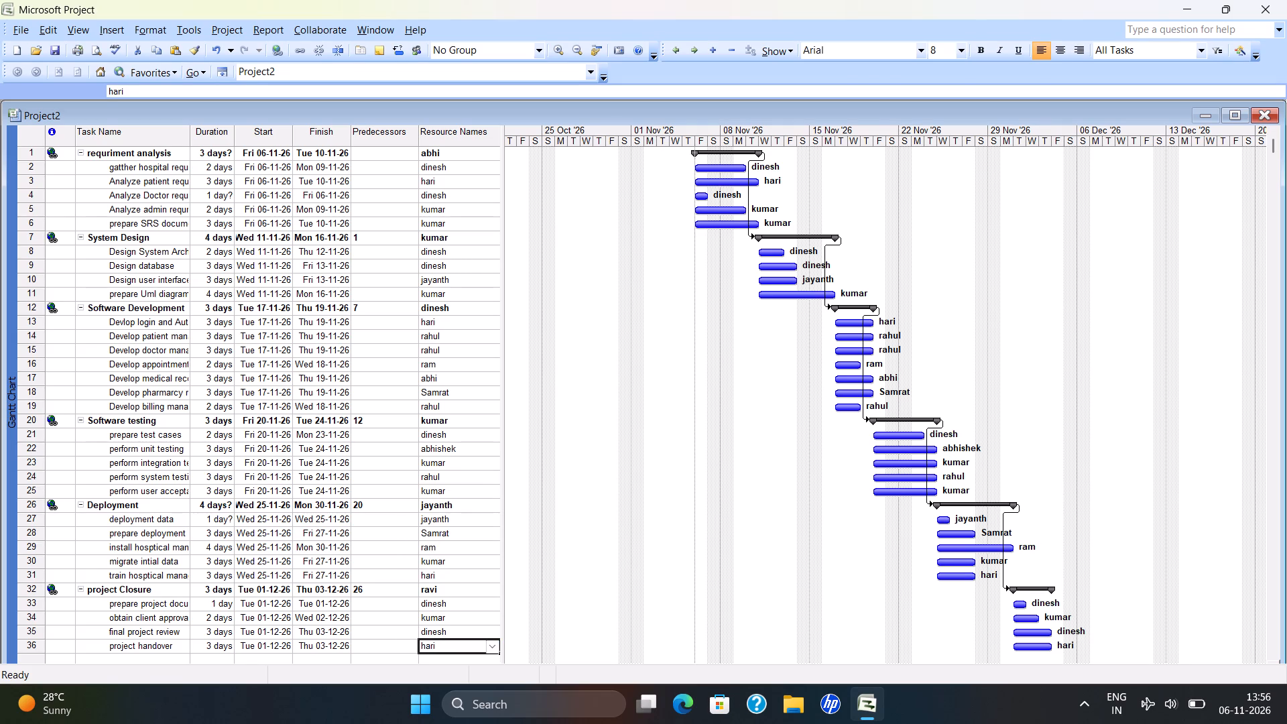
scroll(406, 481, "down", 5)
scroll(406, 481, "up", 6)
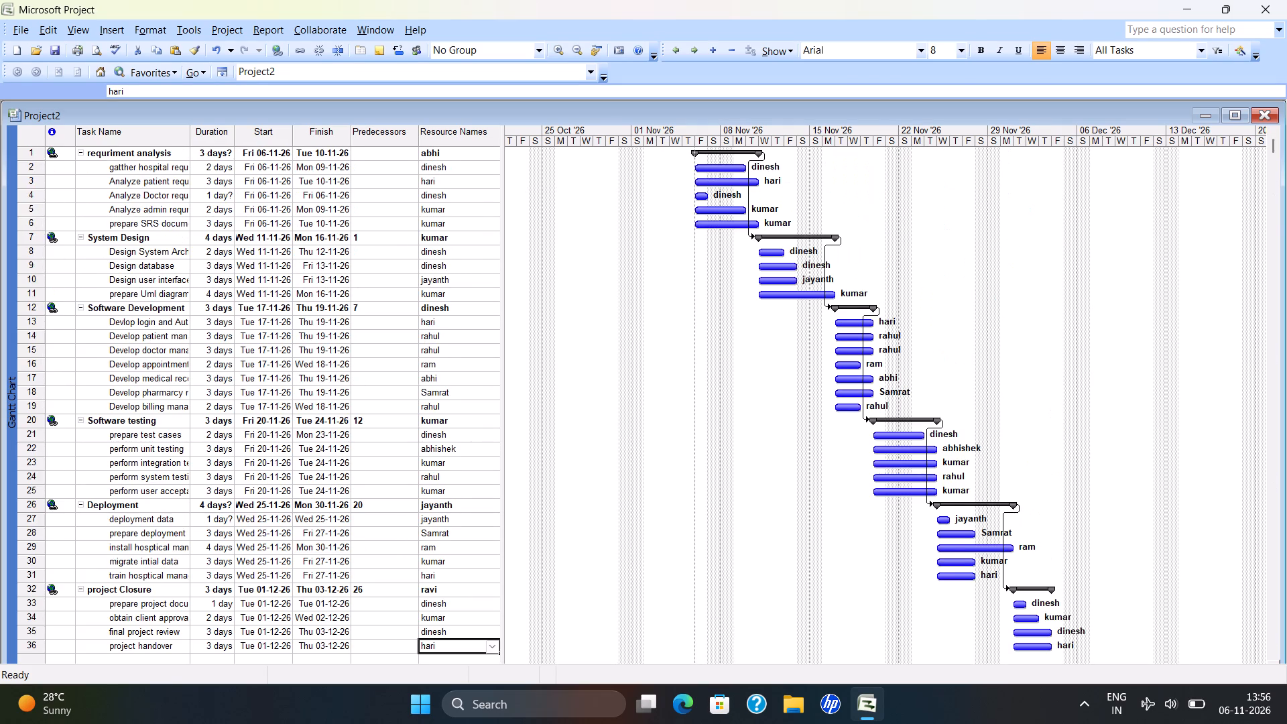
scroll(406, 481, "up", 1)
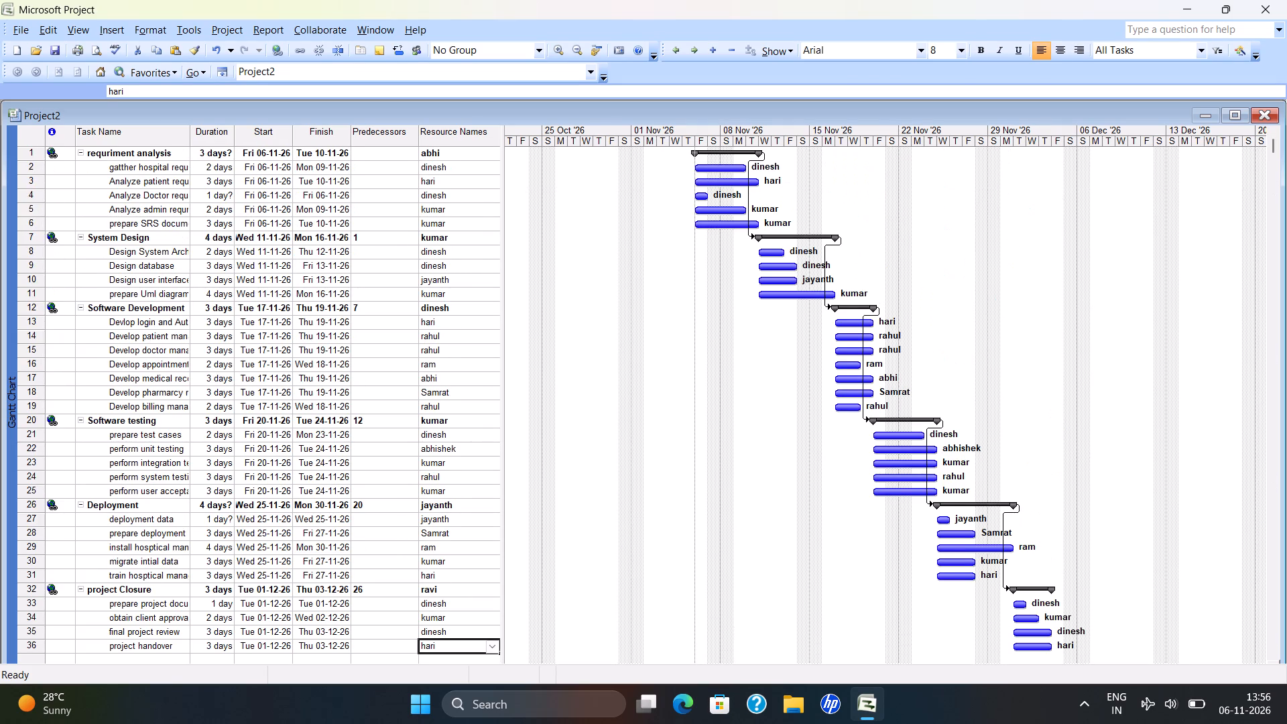
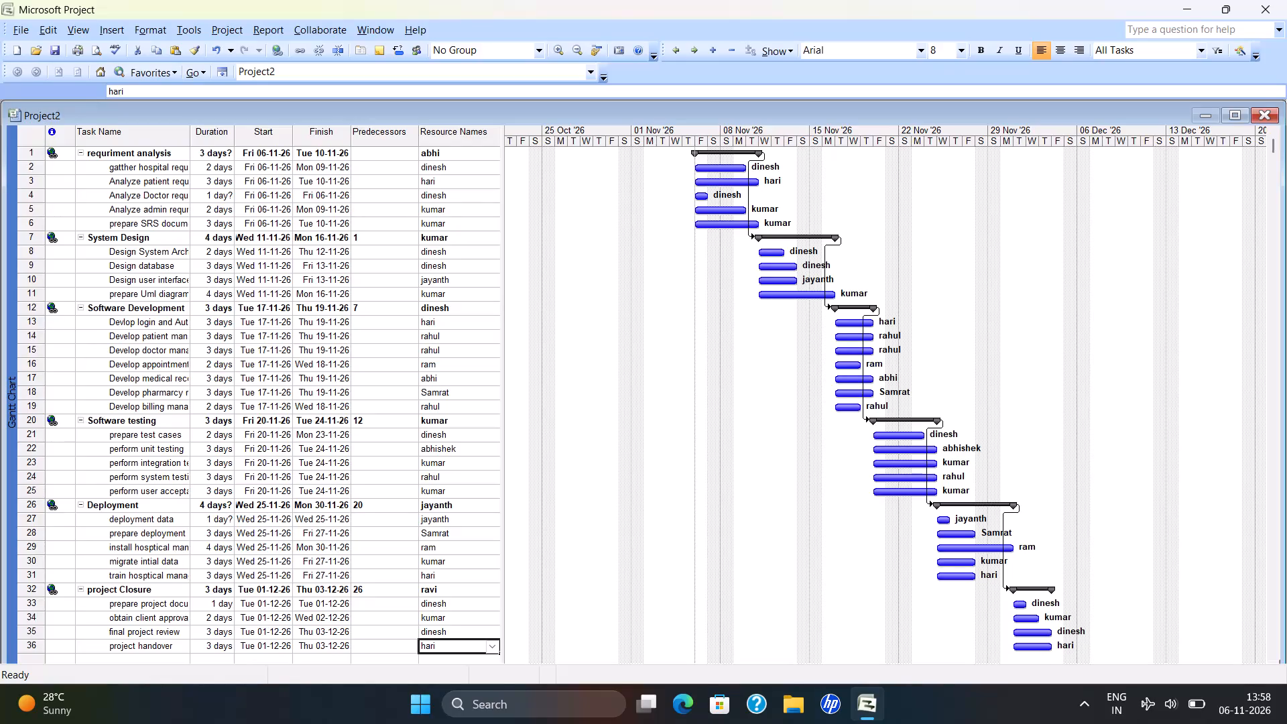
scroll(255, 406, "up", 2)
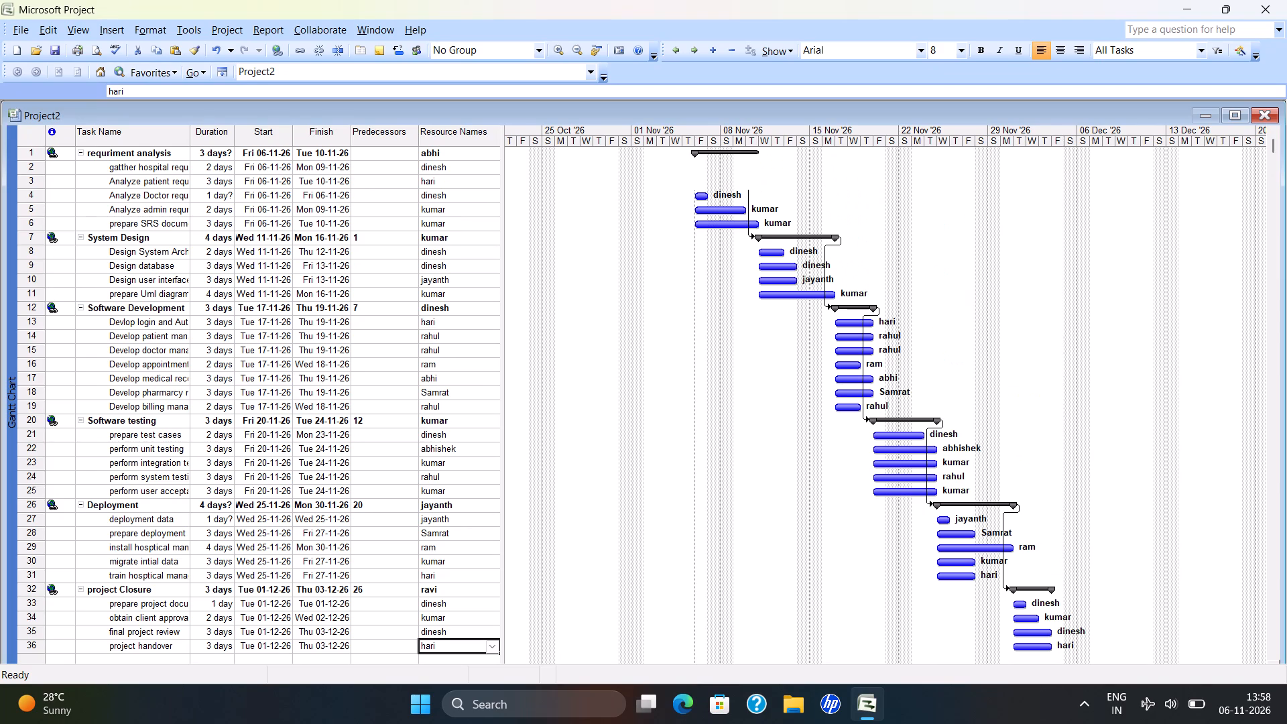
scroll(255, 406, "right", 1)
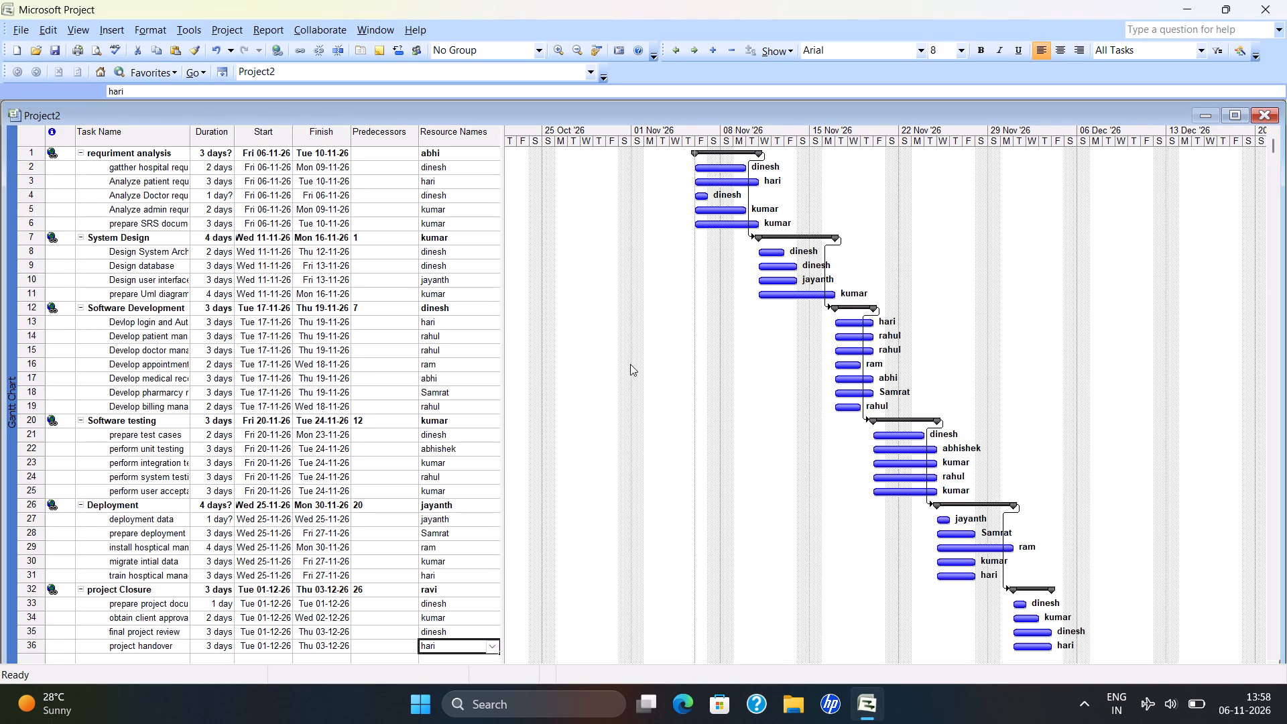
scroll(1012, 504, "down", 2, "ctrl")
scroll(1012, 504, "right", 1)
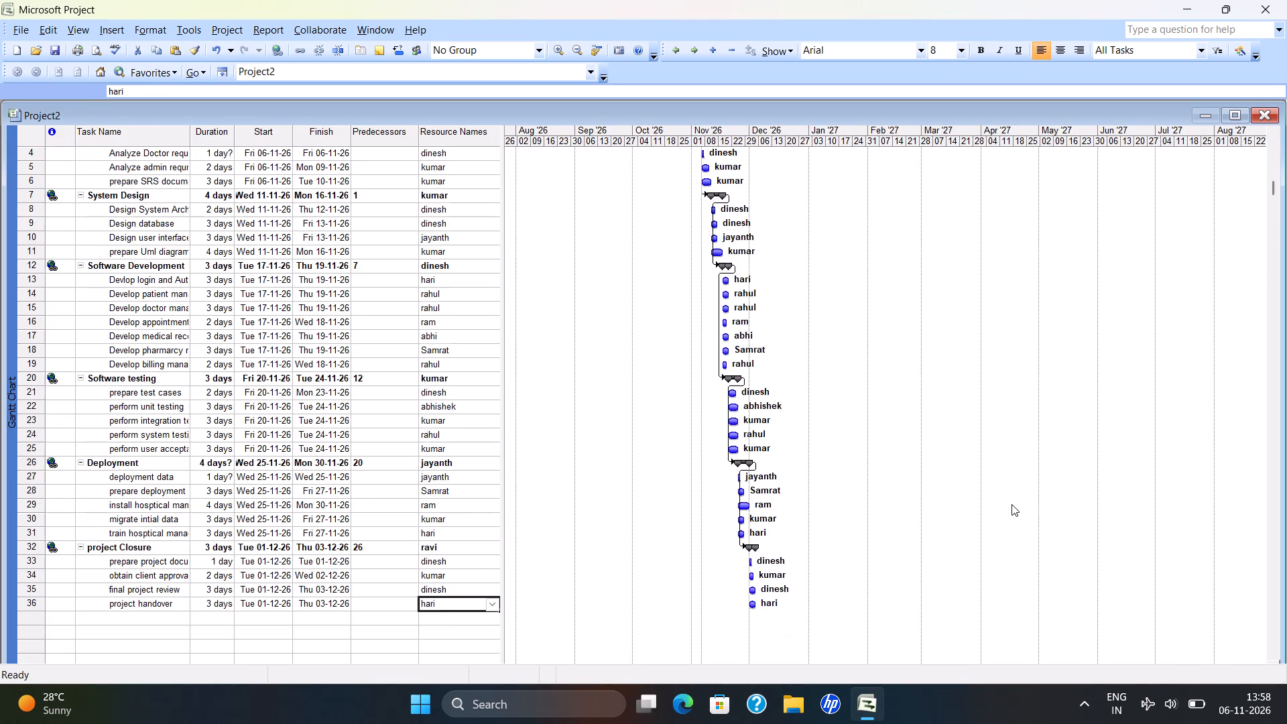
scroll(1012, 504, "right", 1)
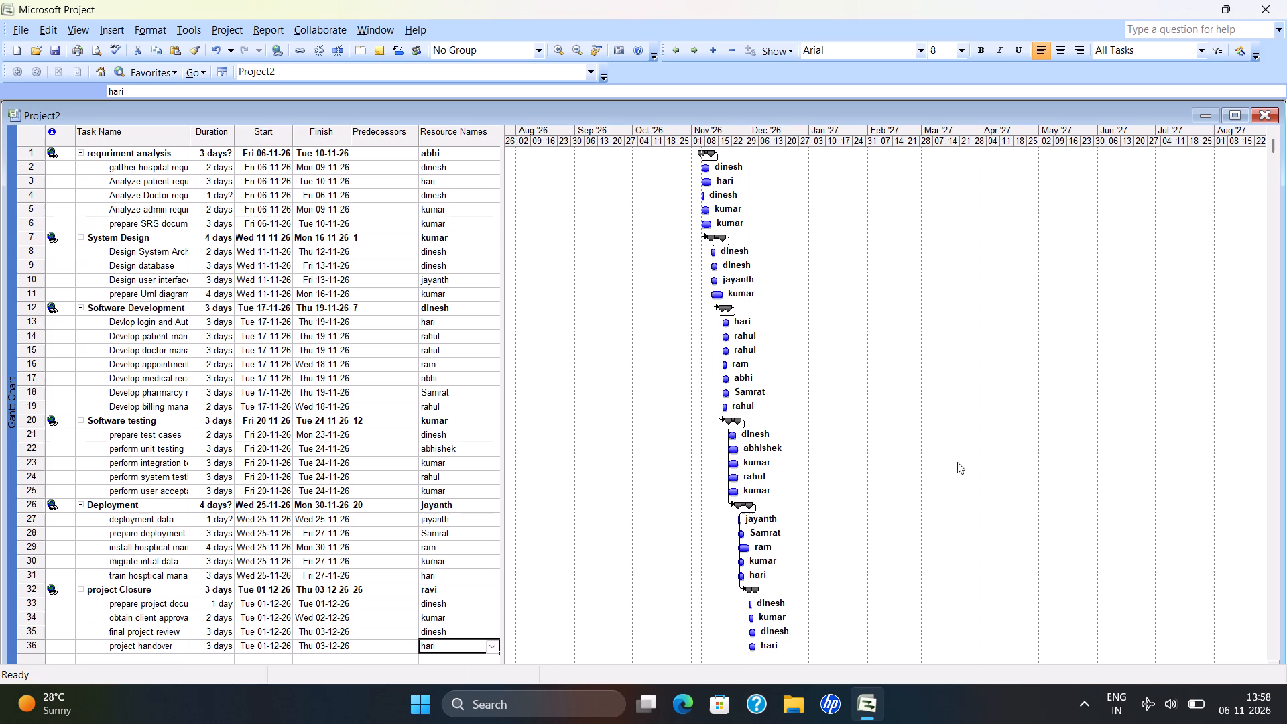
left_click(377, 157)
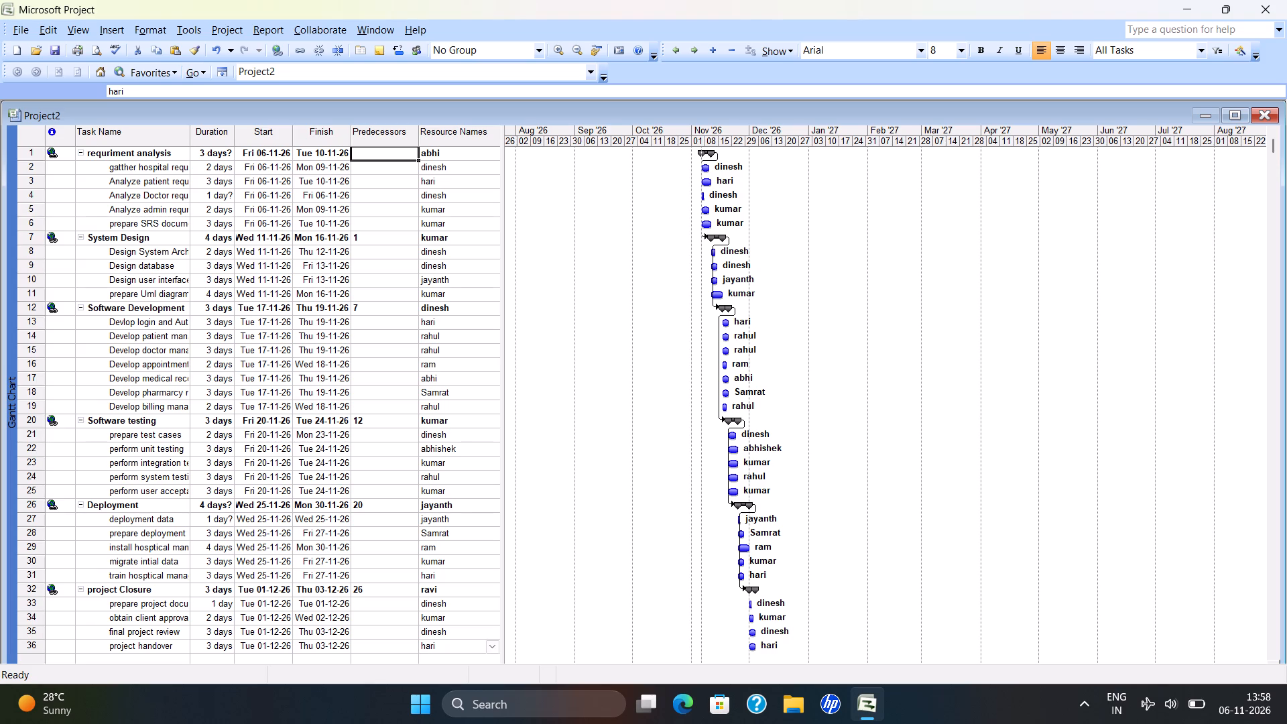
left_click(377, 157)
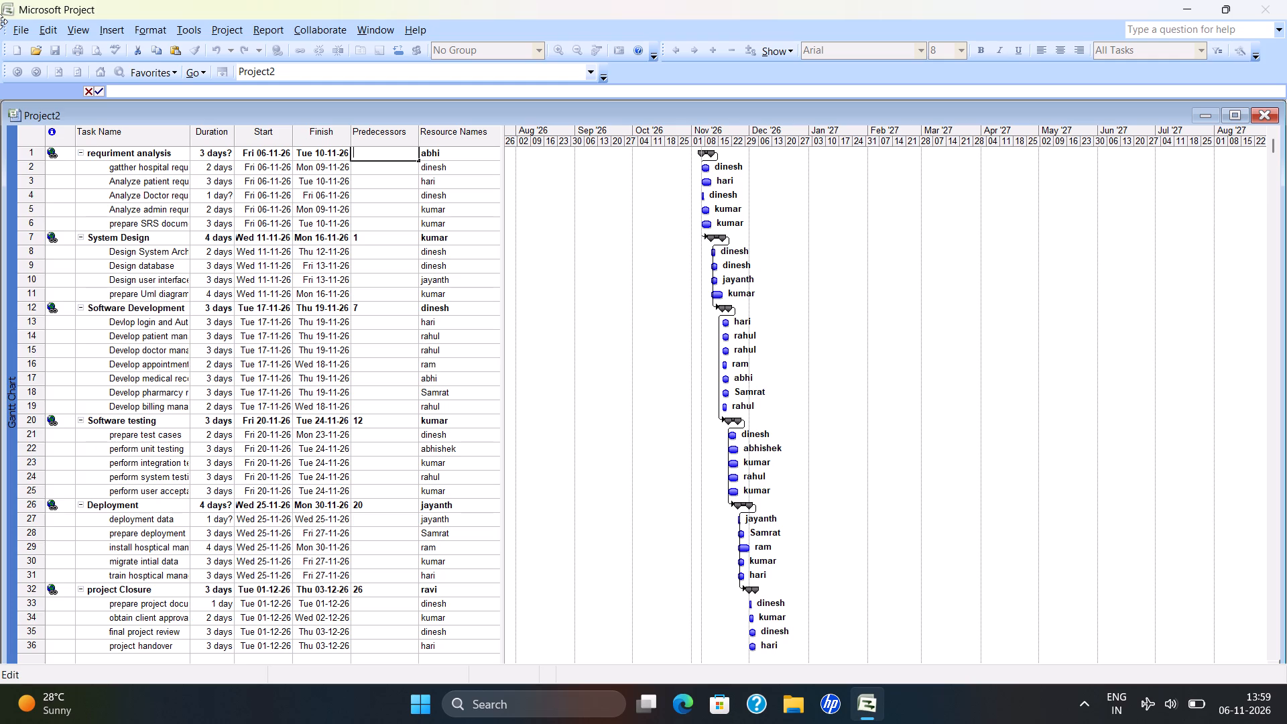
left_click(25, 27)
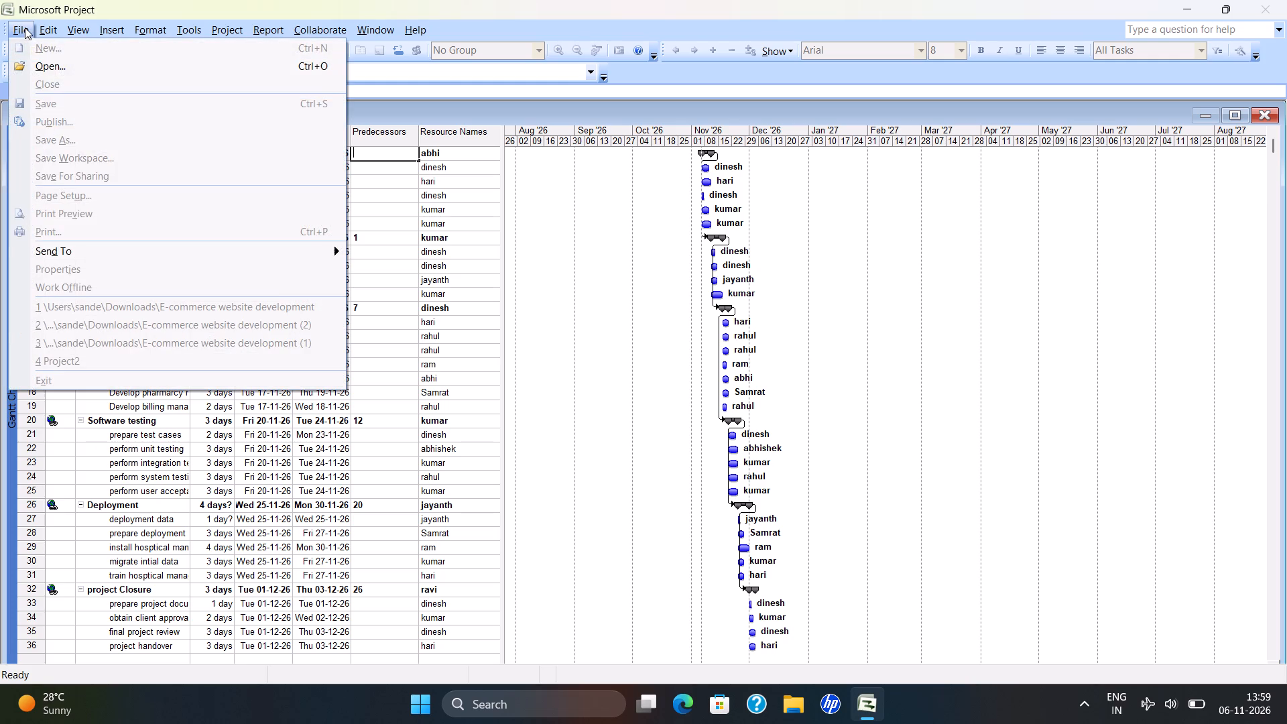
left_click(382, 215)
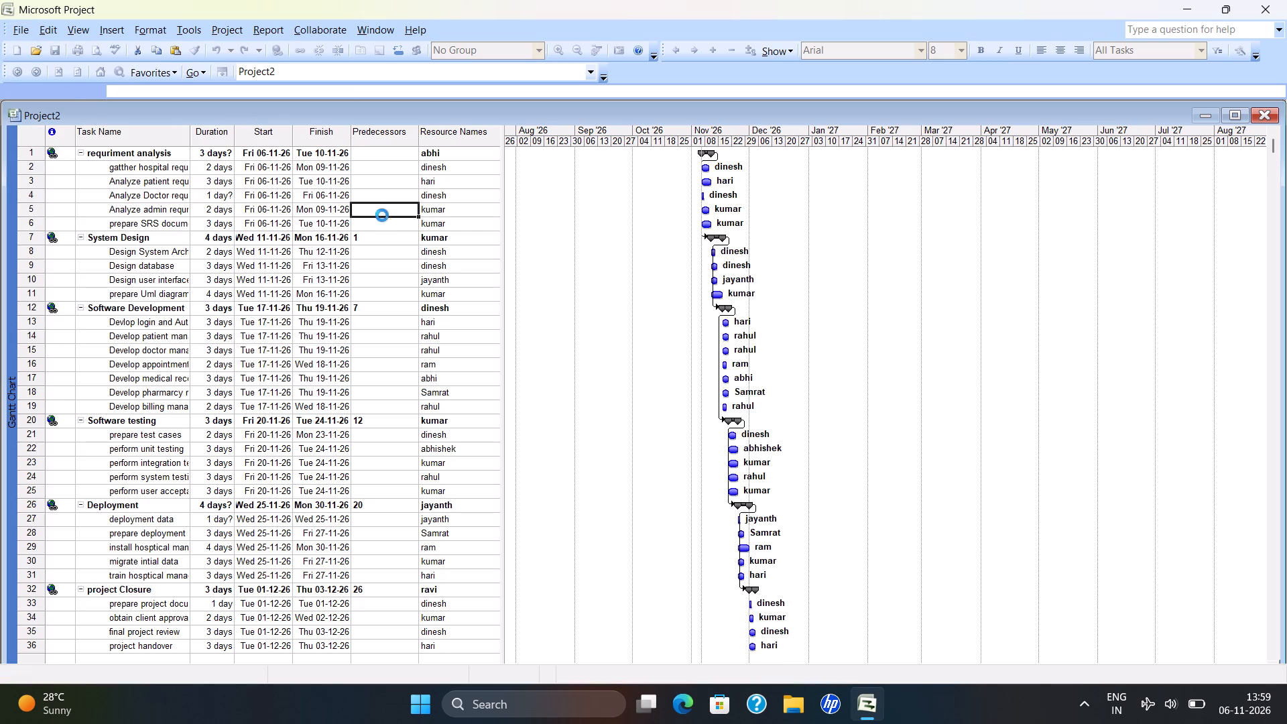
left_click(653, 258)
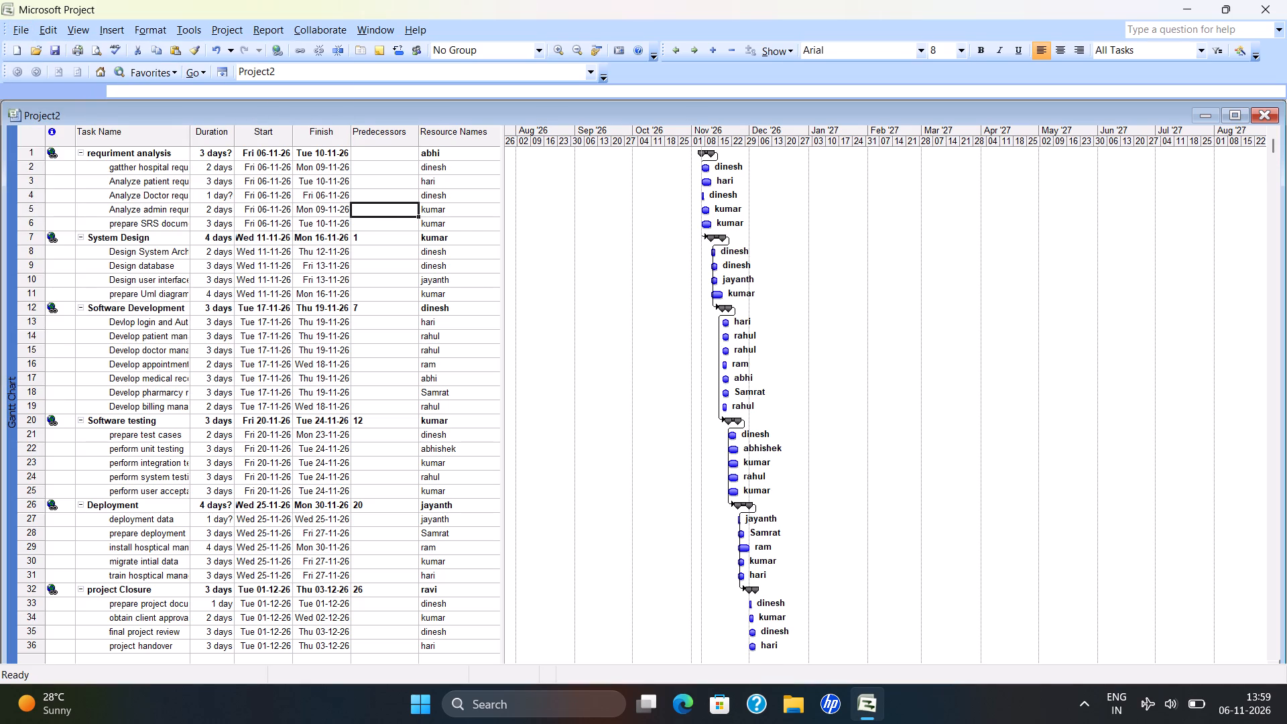
Save the project in the Documents folder as a Project file, replacing the default name with one starting with "hos".
key("ctrl+s")
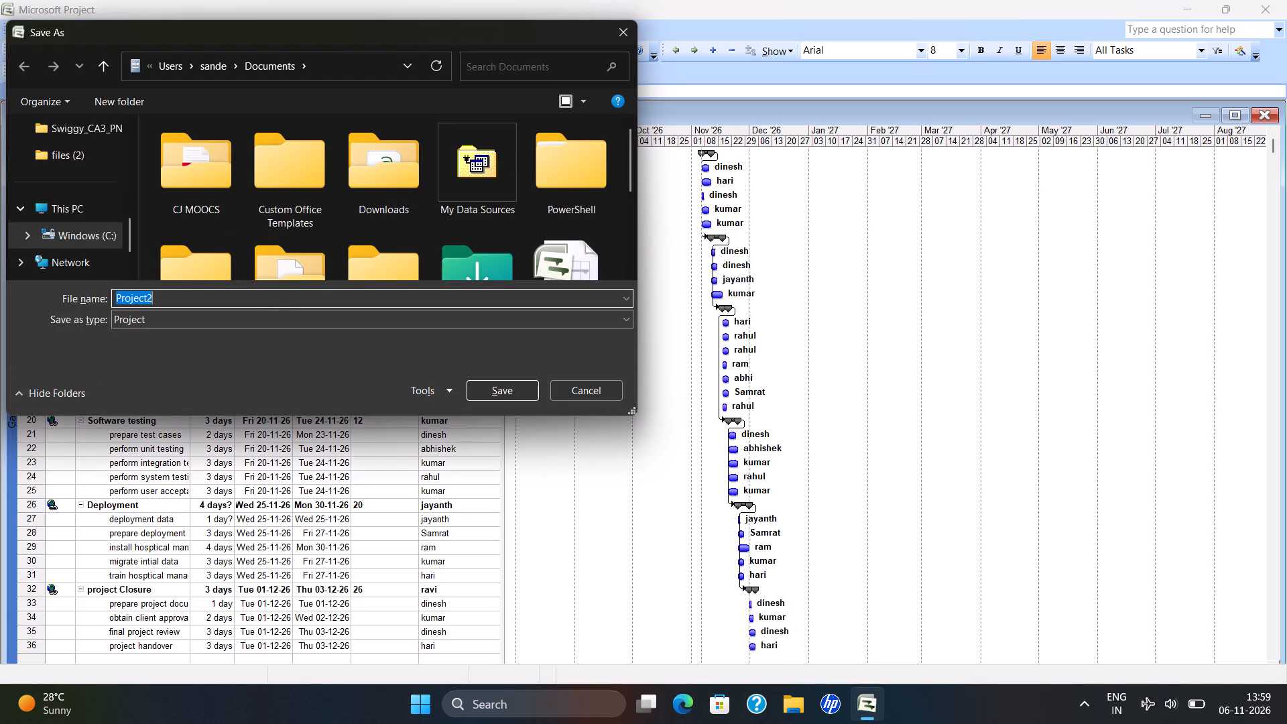
left_click(258, 305)
key("BackSpace")
key("BackSpace")
key("BackSpace")
key("BackSpace")
key("BackSpace")
key("BackSpace")
key("BackSpace")
key("BackSpace")
key("BackSpace")
key("BackSpace")
key("BackSpace")
key("BackSpace")
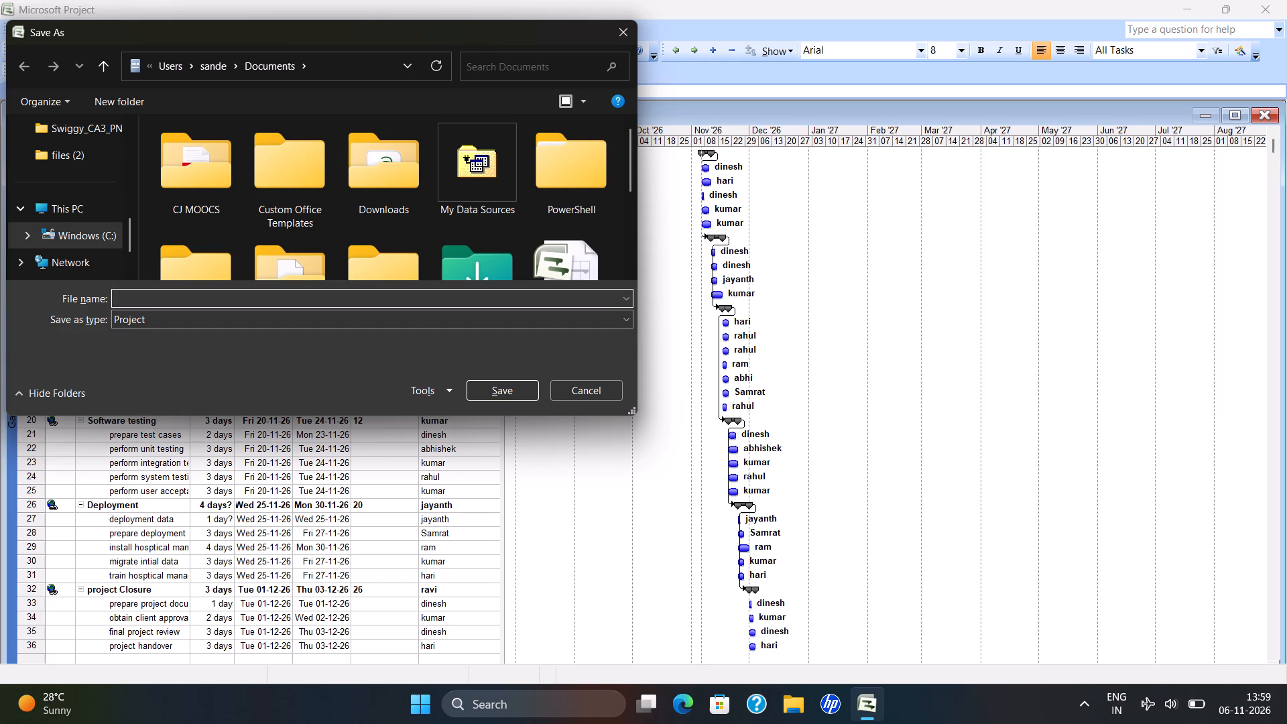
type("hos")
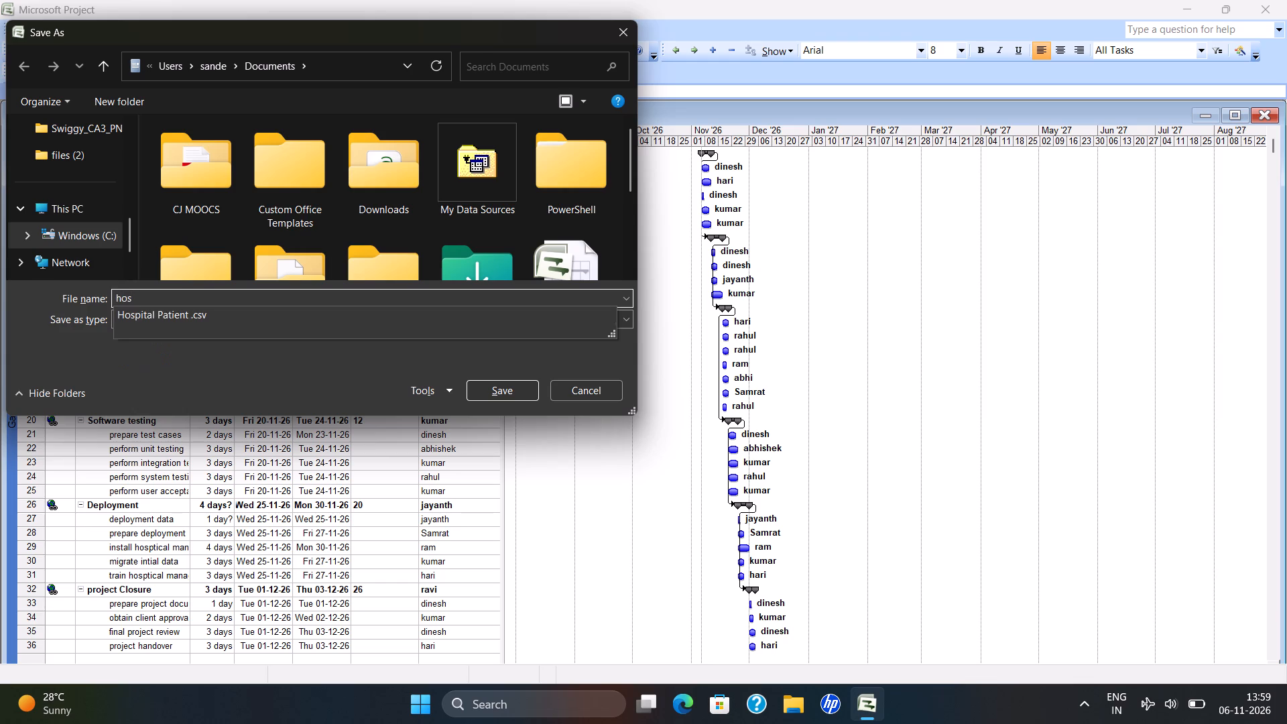
Complete the file name as "hospital management system" and save the project in the Documents folder.
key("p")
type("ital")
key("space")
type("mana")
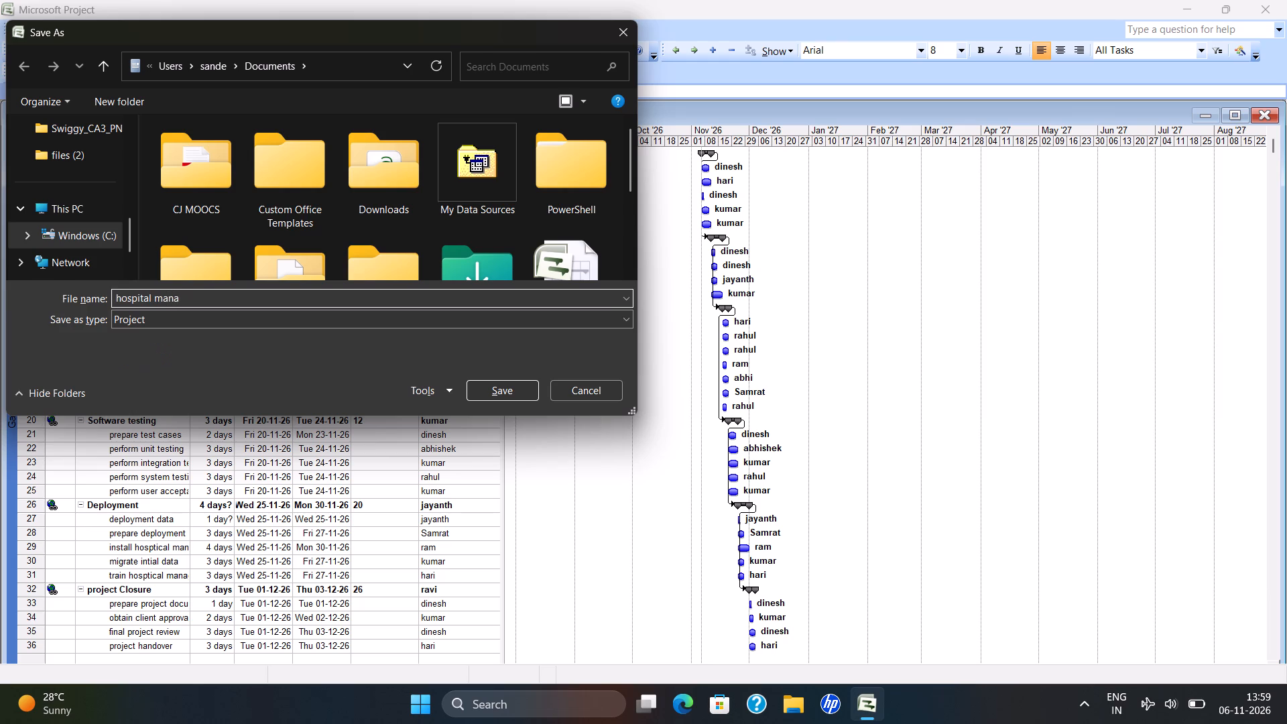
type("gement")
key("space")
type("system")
left_click(522, 388)
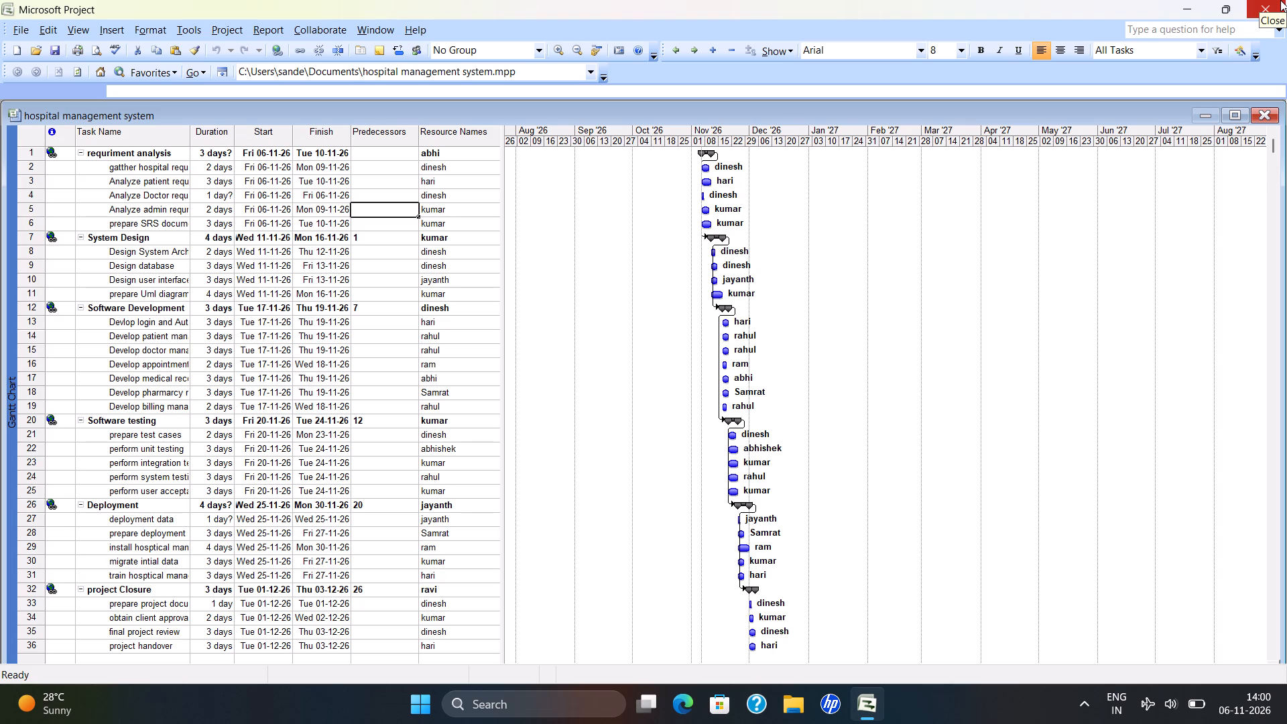
Save the hospital management system project again and close Microsoft Project.
key("ctrl+s")
key("ctrl+s")
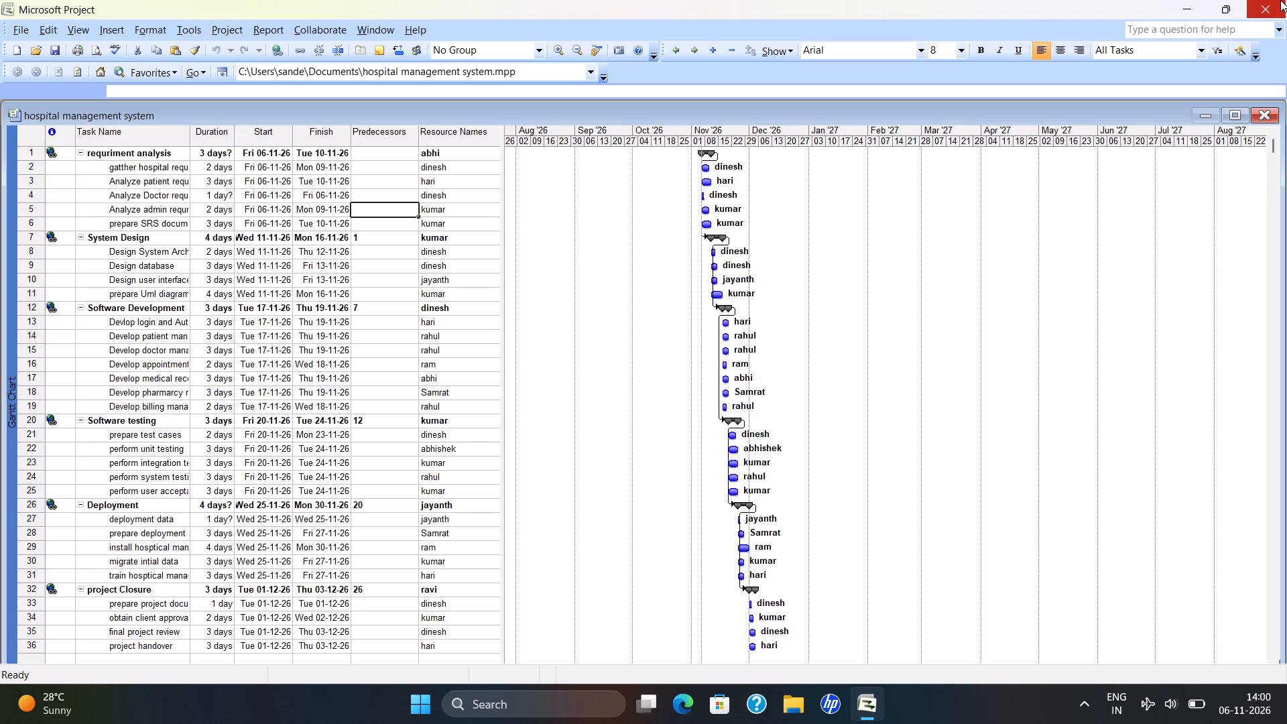
left_click(1280, 0)
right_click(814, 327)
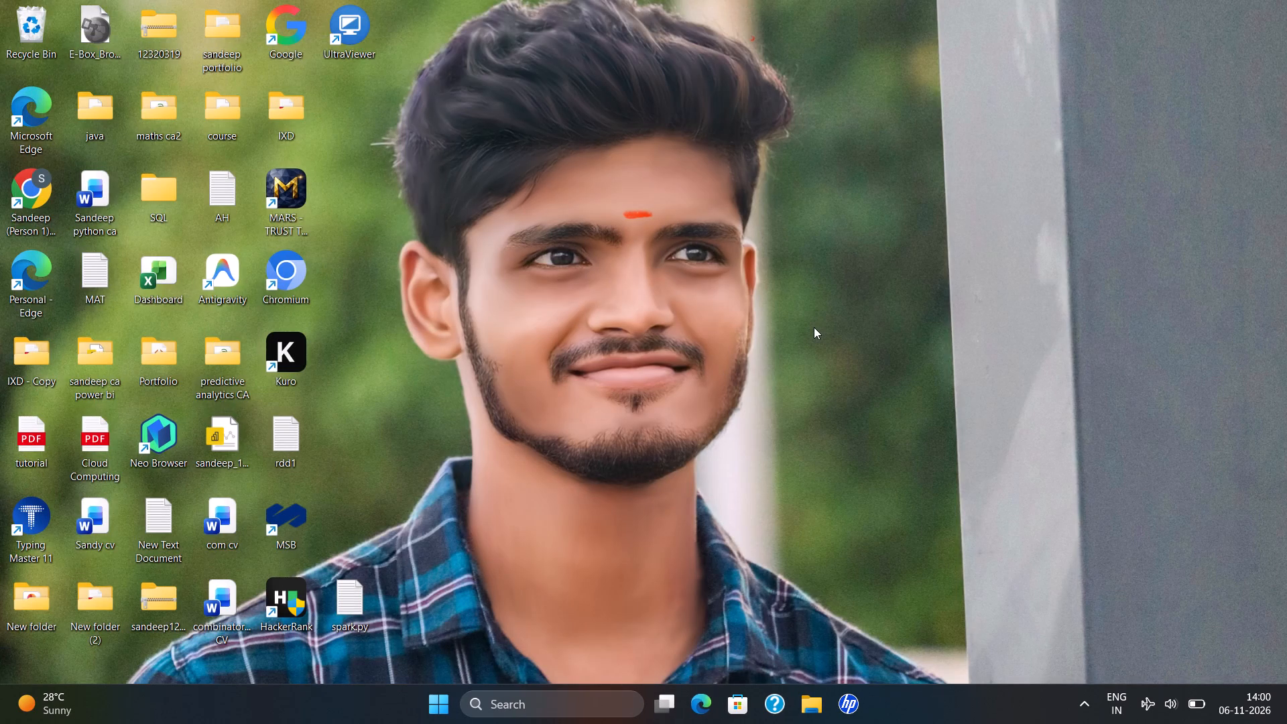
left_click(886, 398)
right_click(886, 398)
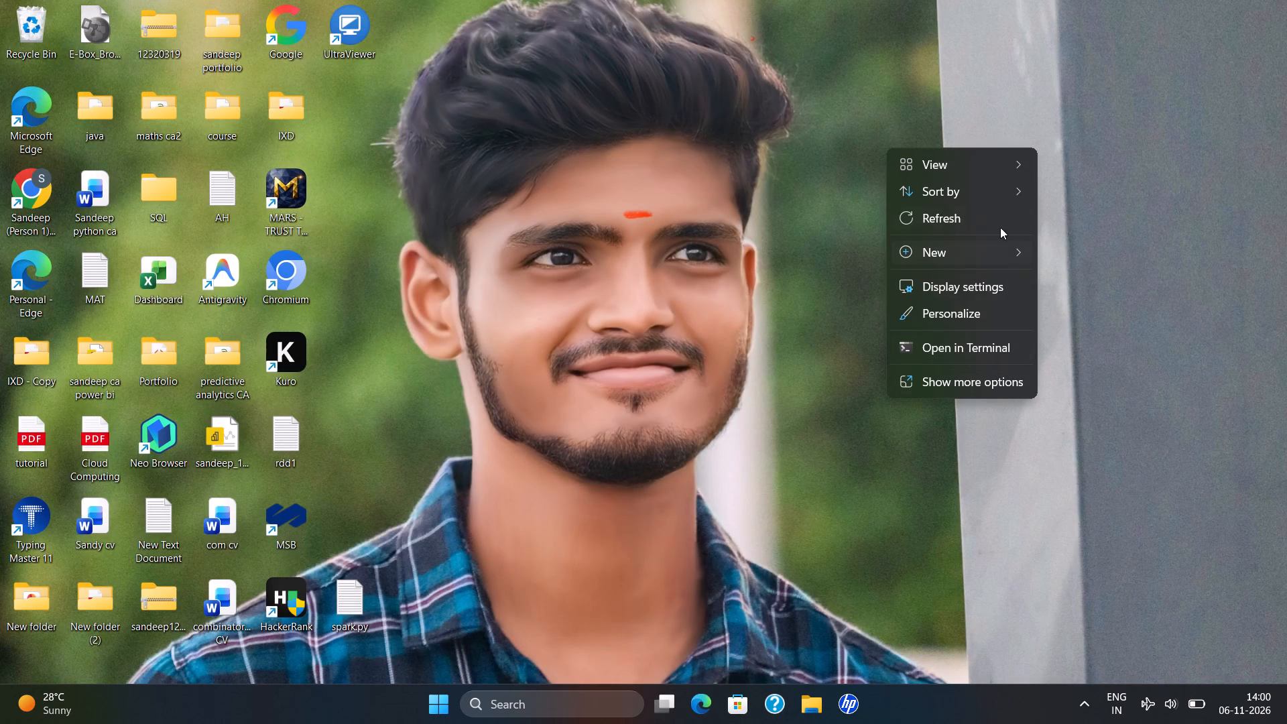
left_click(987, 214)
Switch to the Chrome browser by launching it from the desktop.
double_click(33, 184)
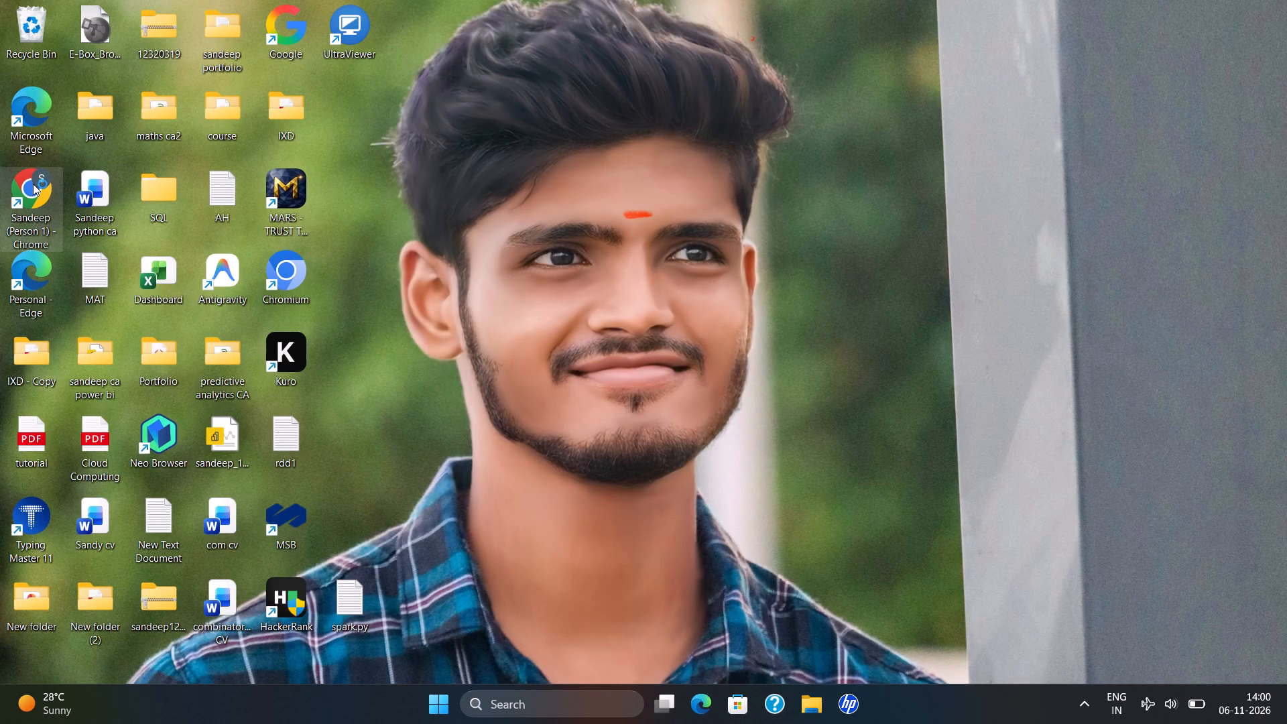
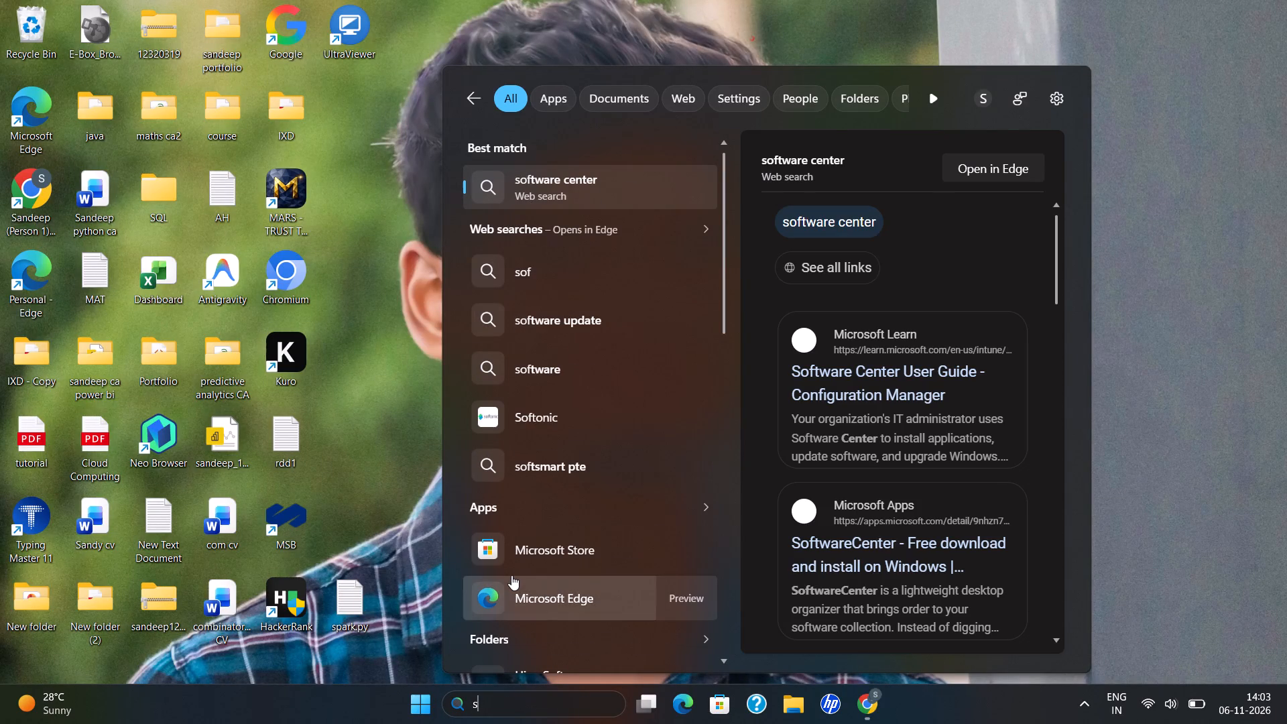
Launch Microsoft Office Project from the system search and reopen the recent "hospital management system" project.
key("BackSpace")
type("mi")
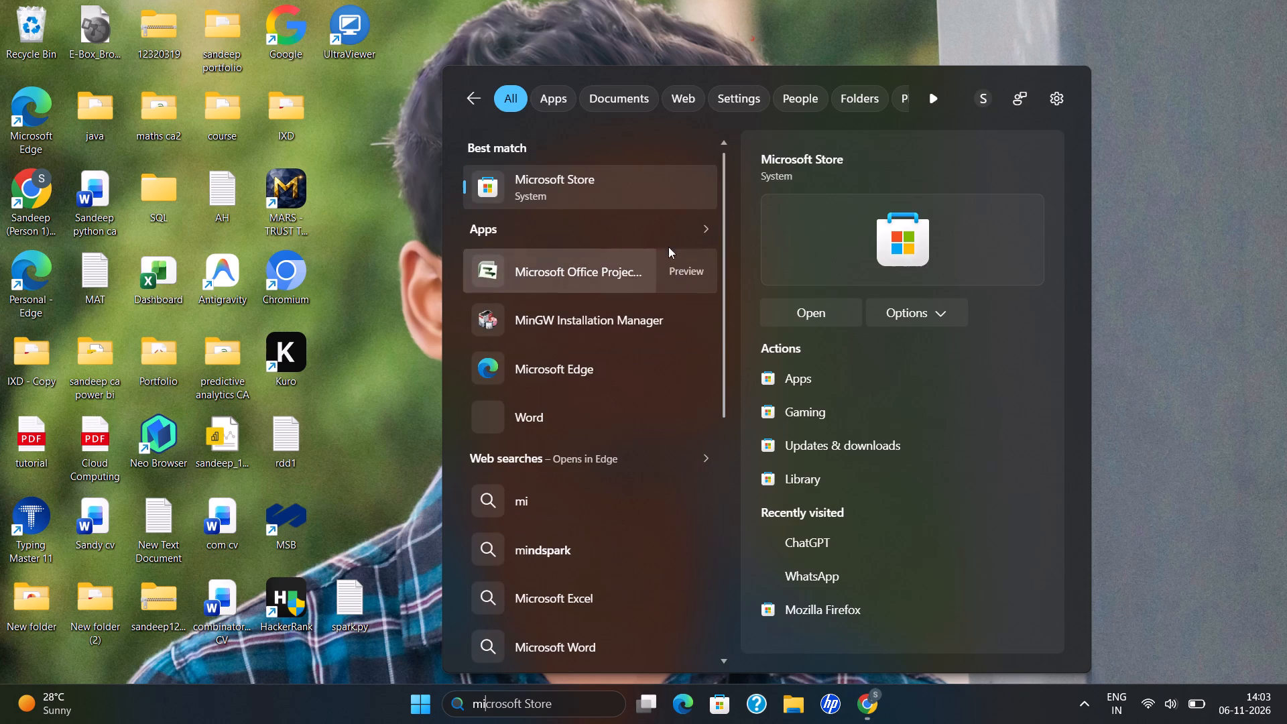
double_click(624, 286)
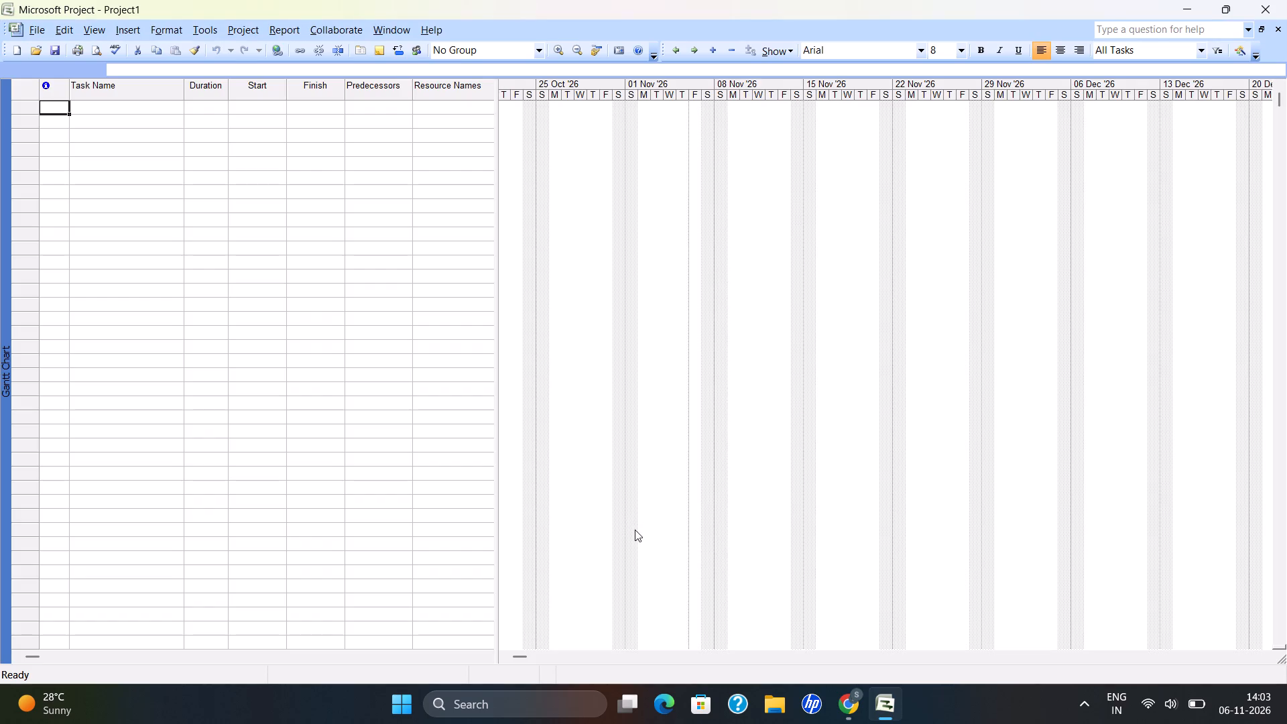
left_click(41, 27)
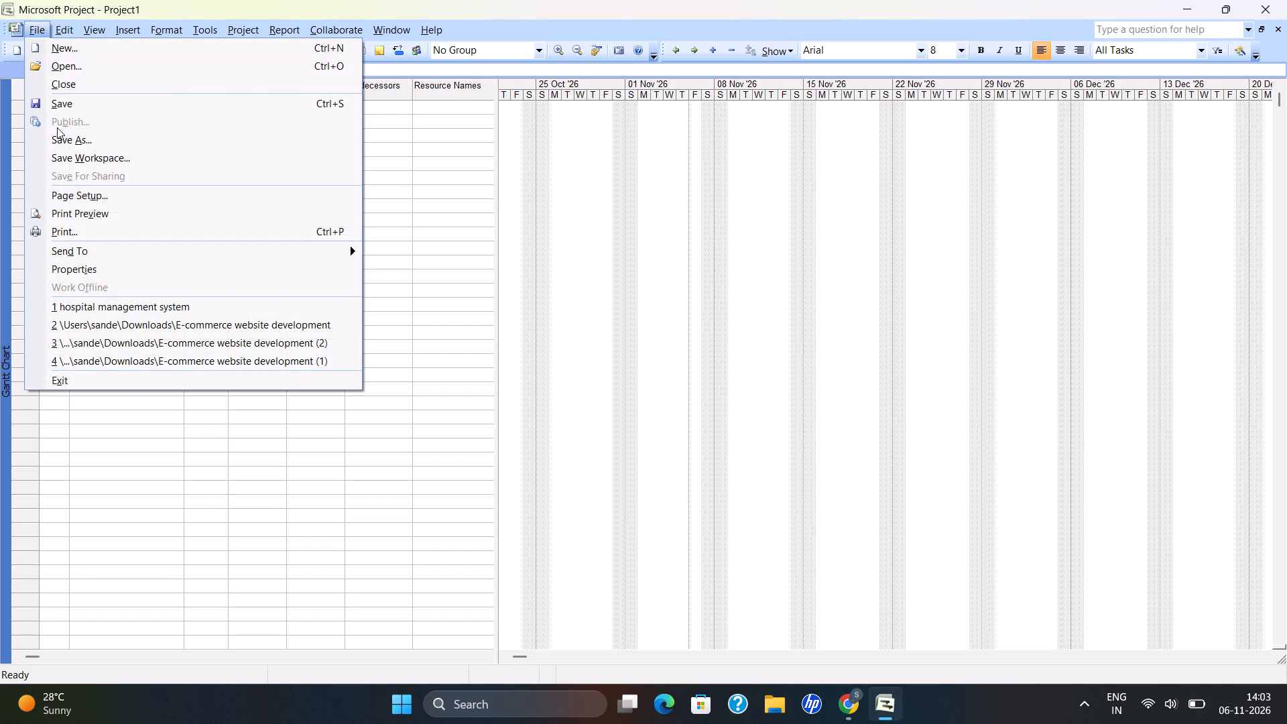
double_click(93, 302)
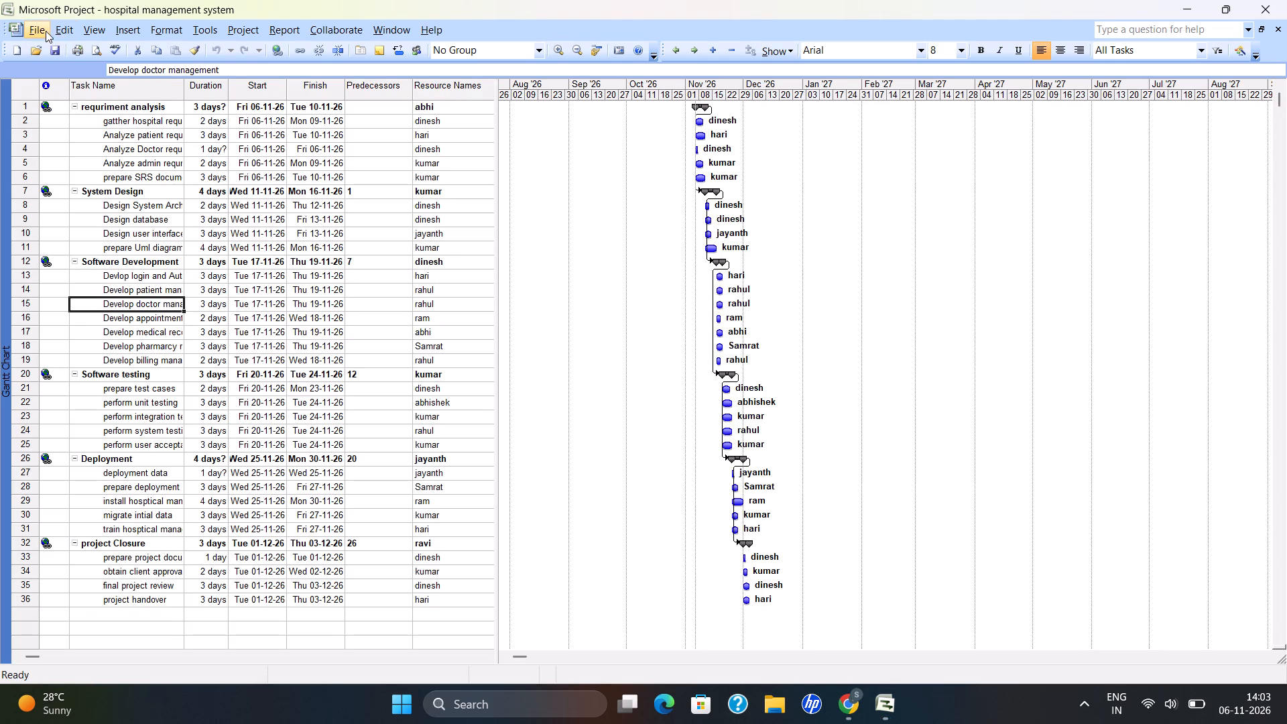
Check the sending options for the hospital management system project and save the file again.
left_click(46, 29)
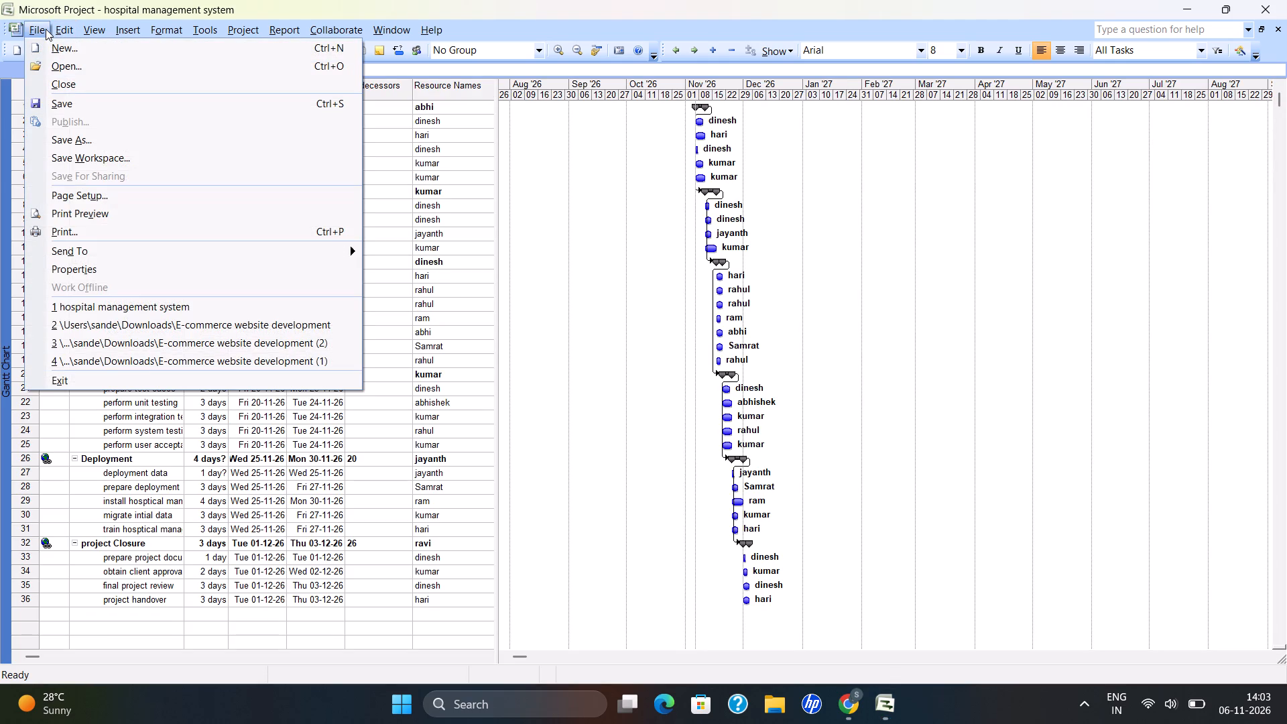
left_click(88, 249)
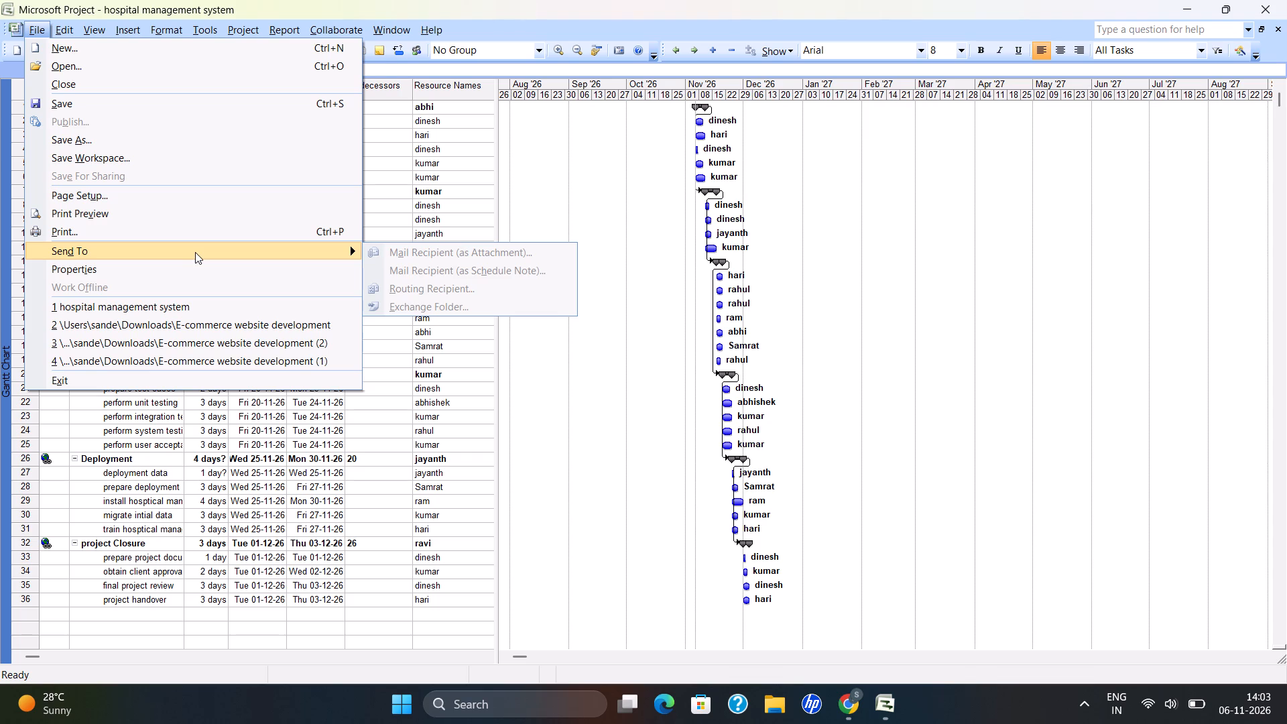
left_click(132, 101)
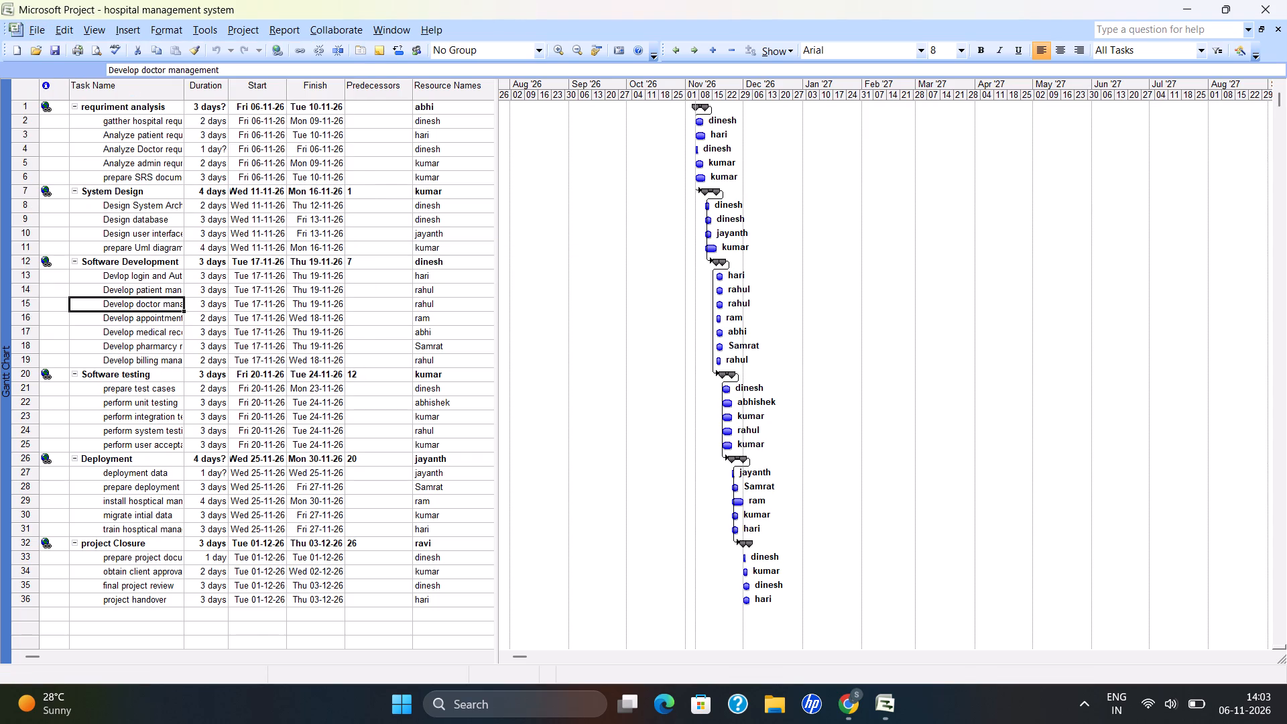
left_click(27, 29)
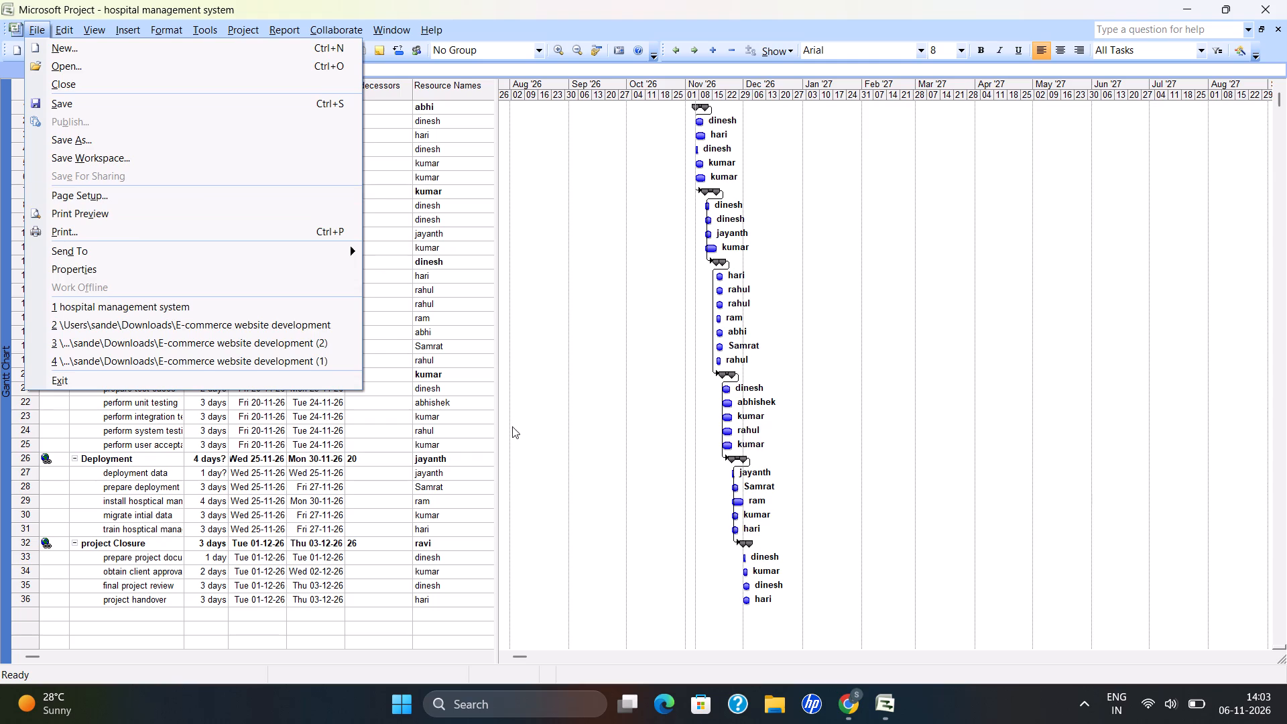
left_click(652, 509)
Switch to File Explorer, find the recent "hospital management system" file from Documents, select it and bring up its available actions.
left_click(772, 711)
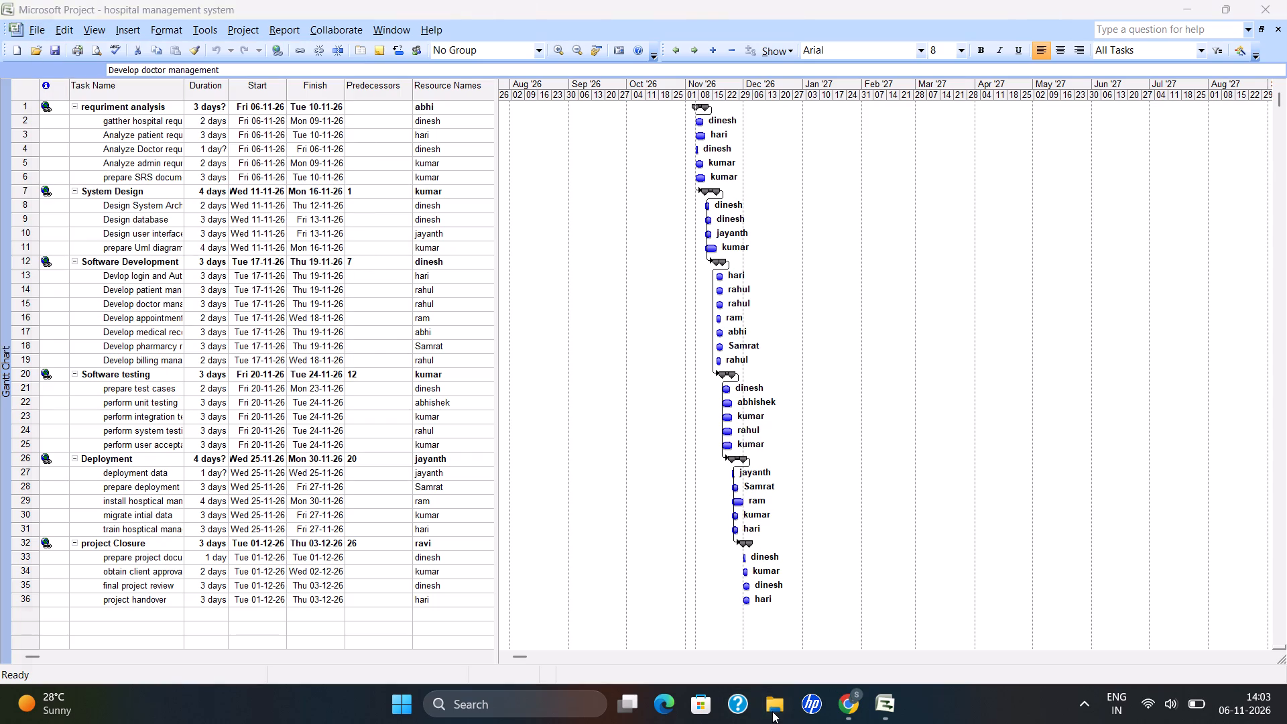
left_click(80, 347)
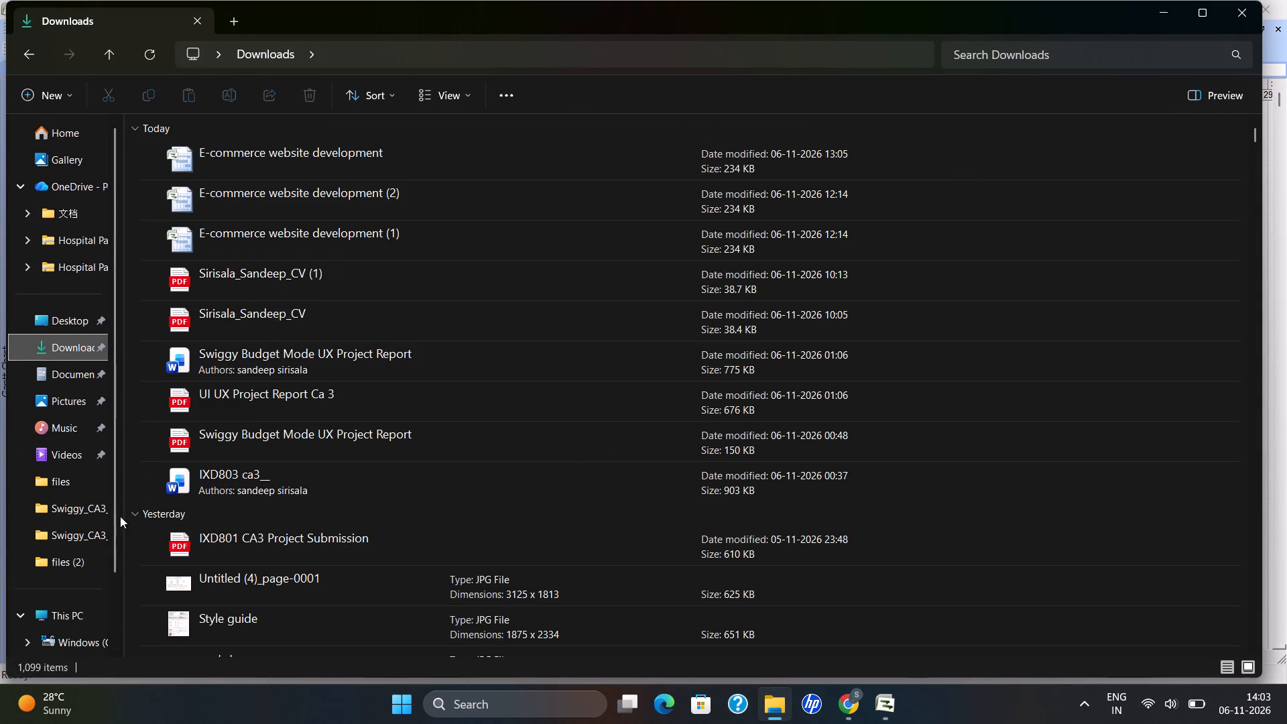
left_click(72, 133)
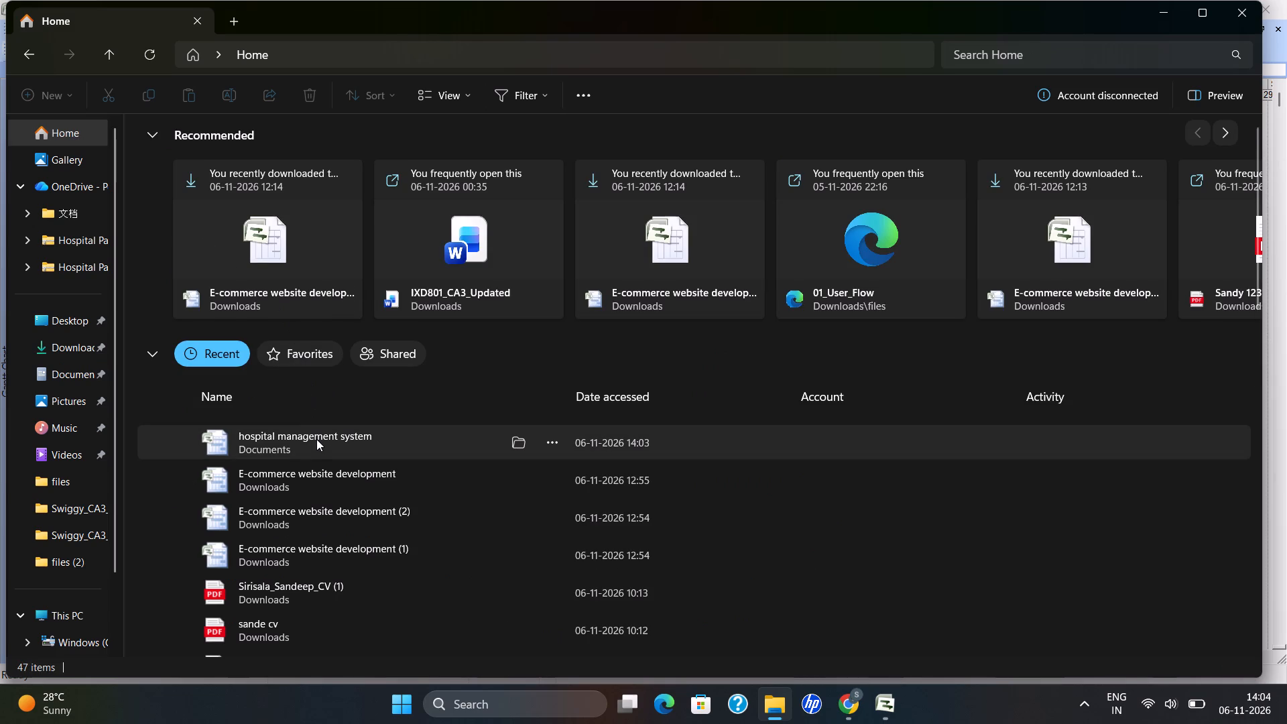
left_click(316, 439)
right_click(316, 439)
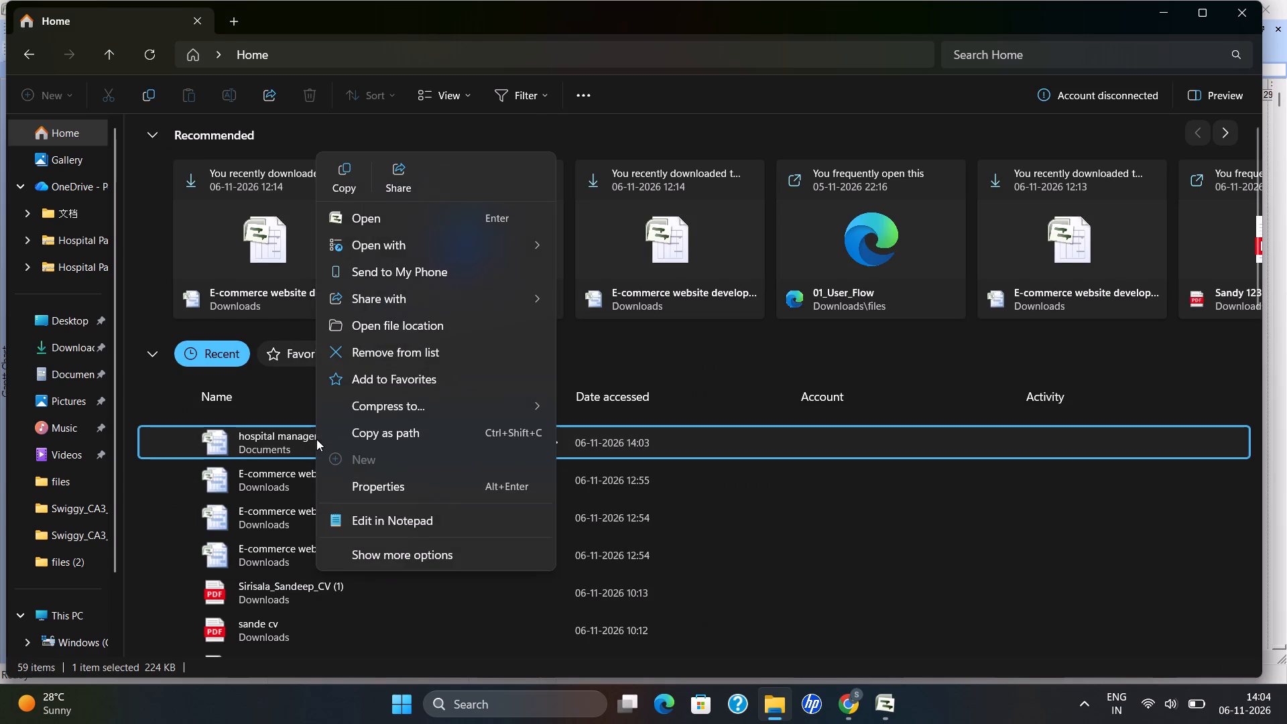
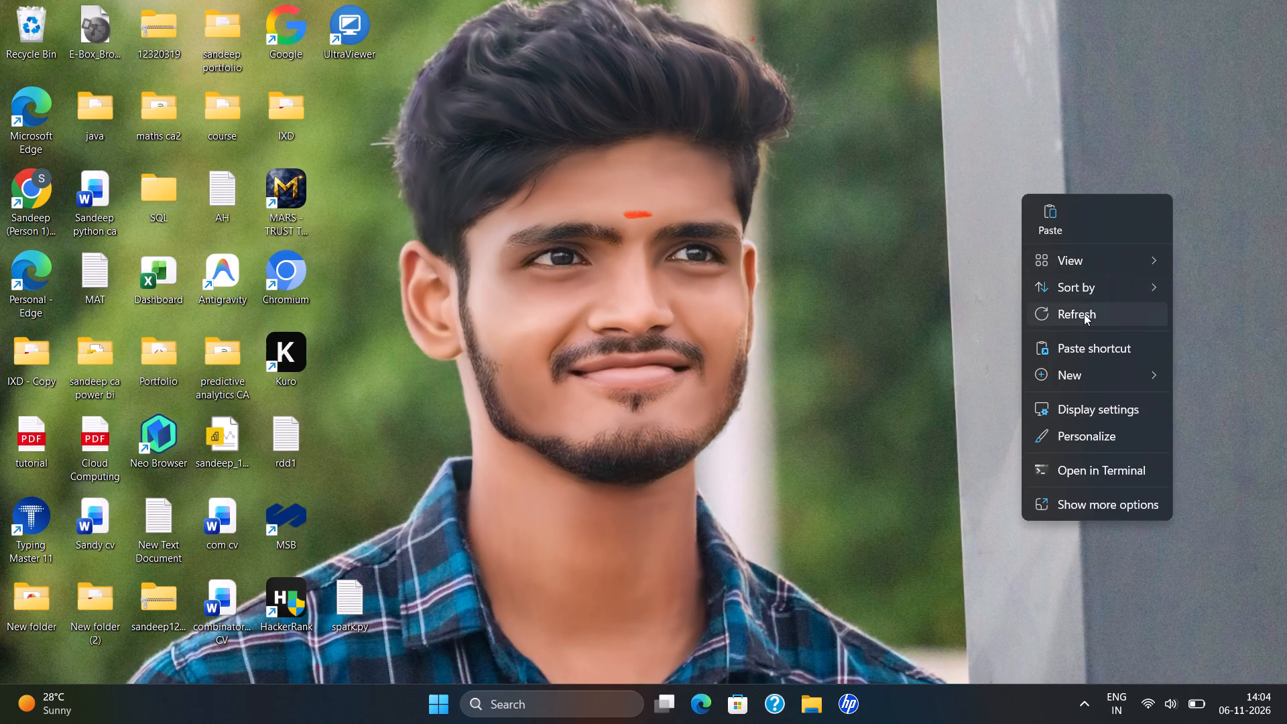
Refresh the desktop and bring up the Windows shutdown dialog.
left_click(1084, 314)
key("alt+F4")
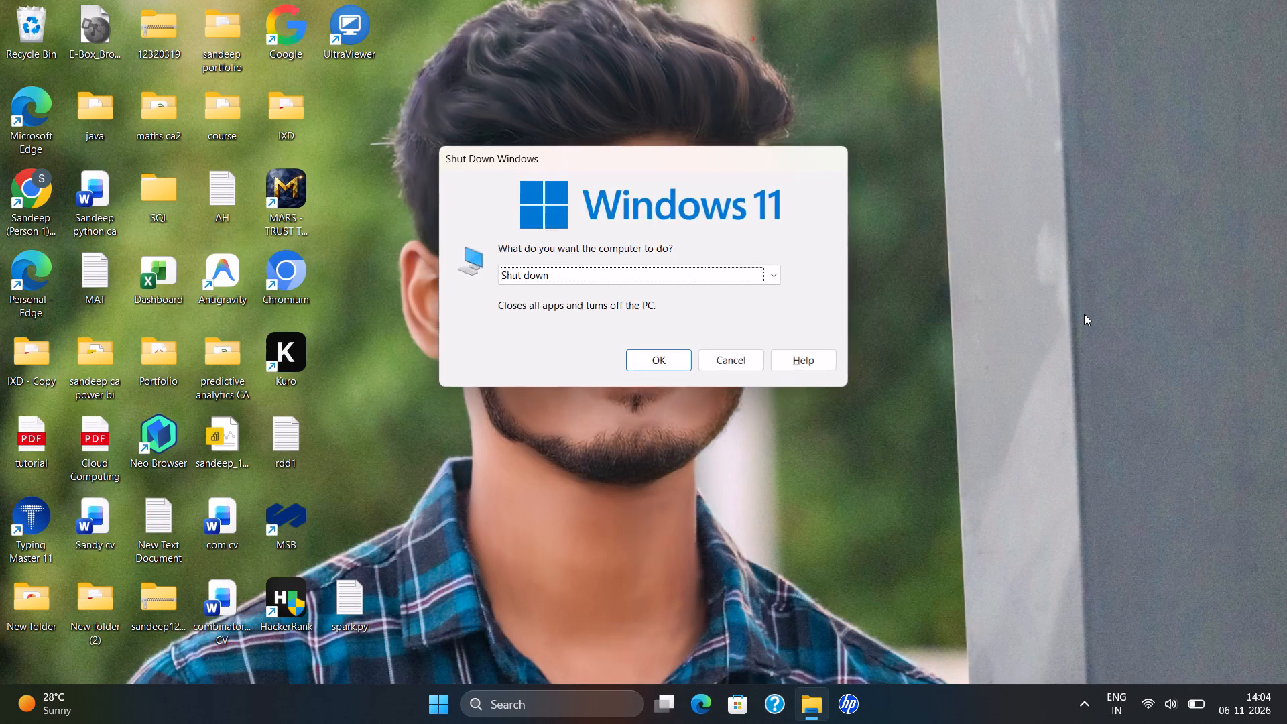